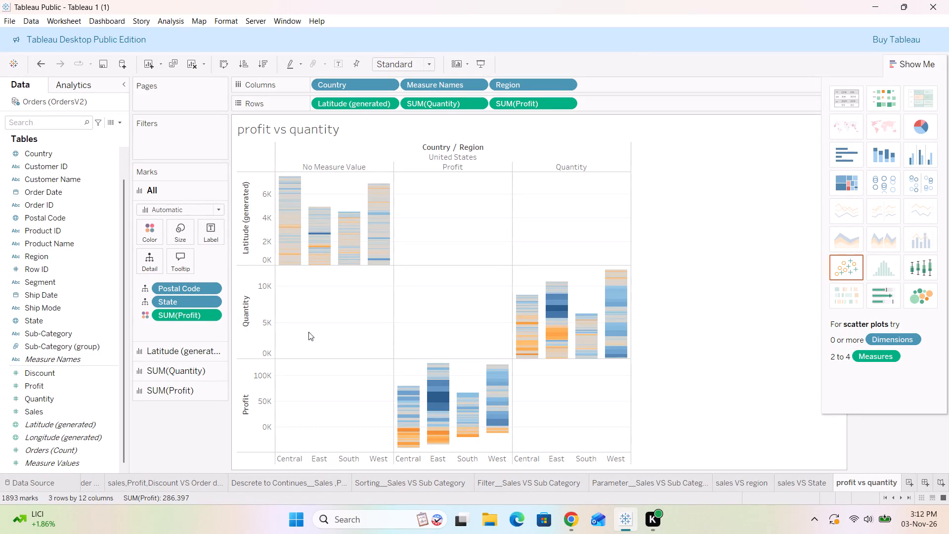
Look through the existing worksheets, from profit vs quantity back to Sales vs Category, Profit vs Category and Profit VS Sub-Cayegory.
{"action": "left_click", "coordinate": [233, 486]}
{"action": "left_click", "coordinate": [147, 479]}
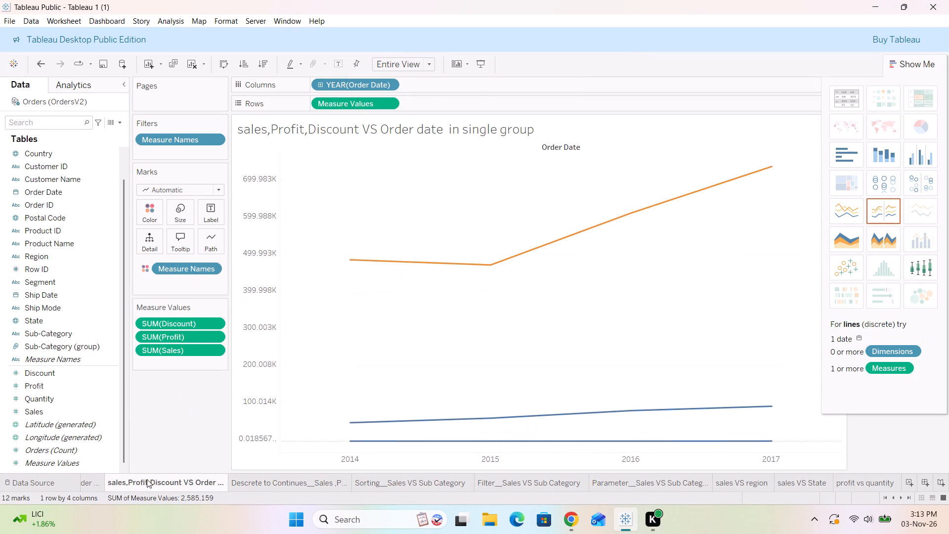
{"action": "left_click", "coordinate": [85, 482]}
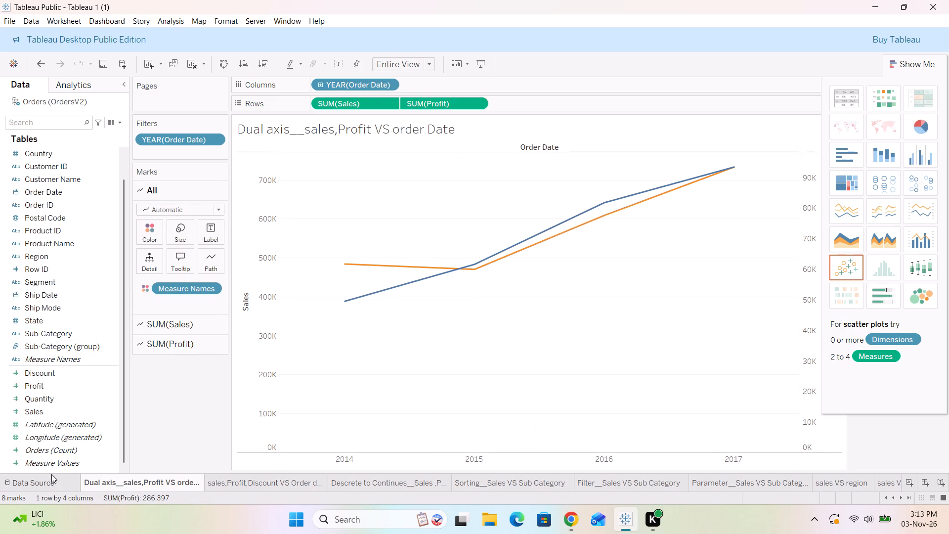
{"action": "left_click", "coordinate": [59, 479]}
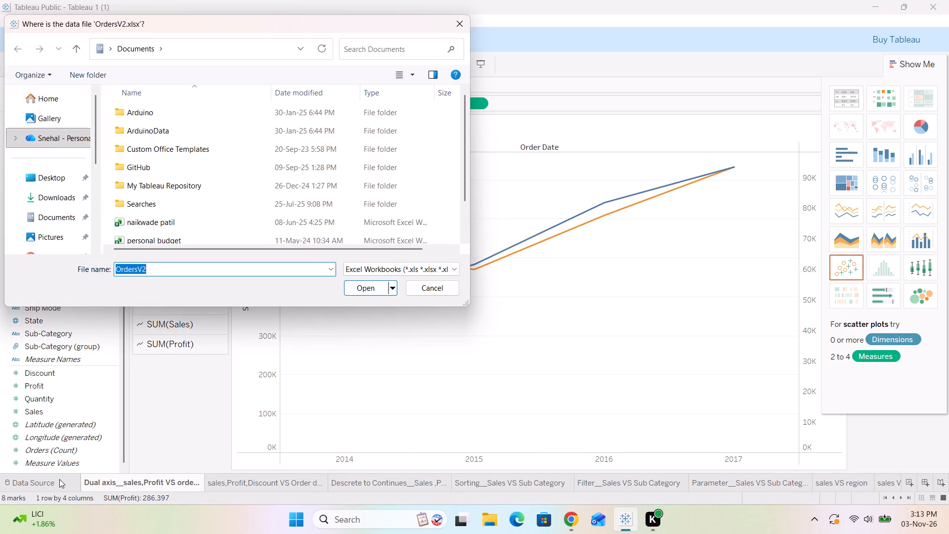
{"action": "left_click", "coordinate": [461, 32]}
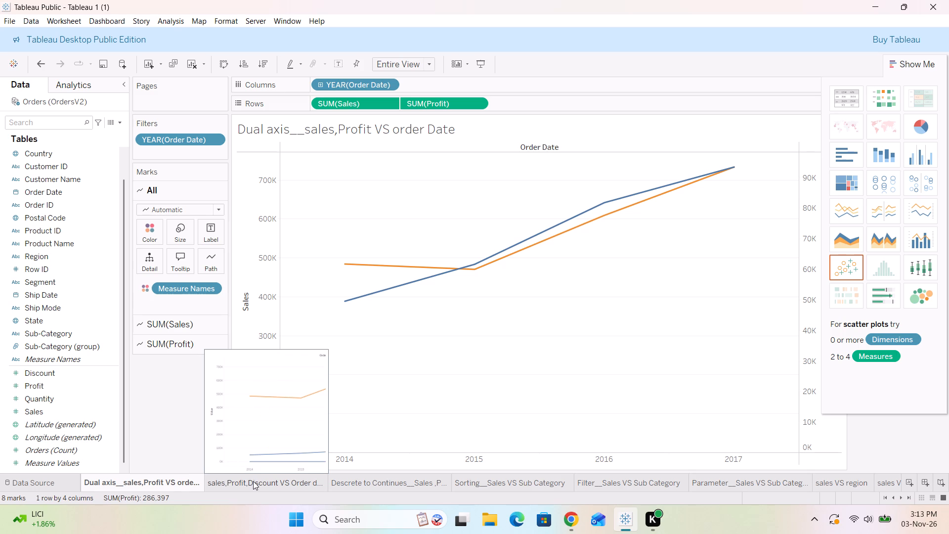
{"action": "left_click", "coordinate": [400, 483]}
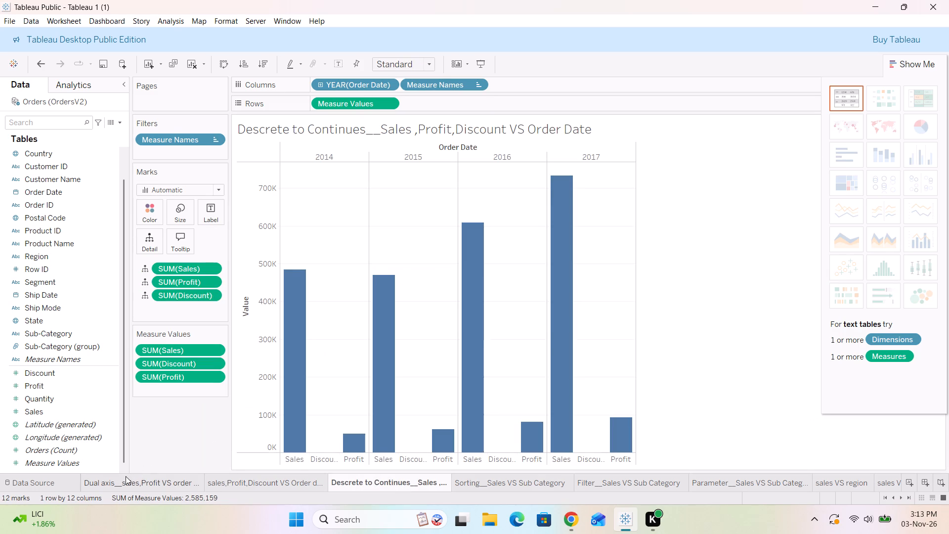
{"action": "key", "text": "Left"}
{"action": "key", "text": "Left"}
{"action": "key", "text": "Left"}
{"action": "key", "text": "Left"}
{"action": "key", "text": "Left"}
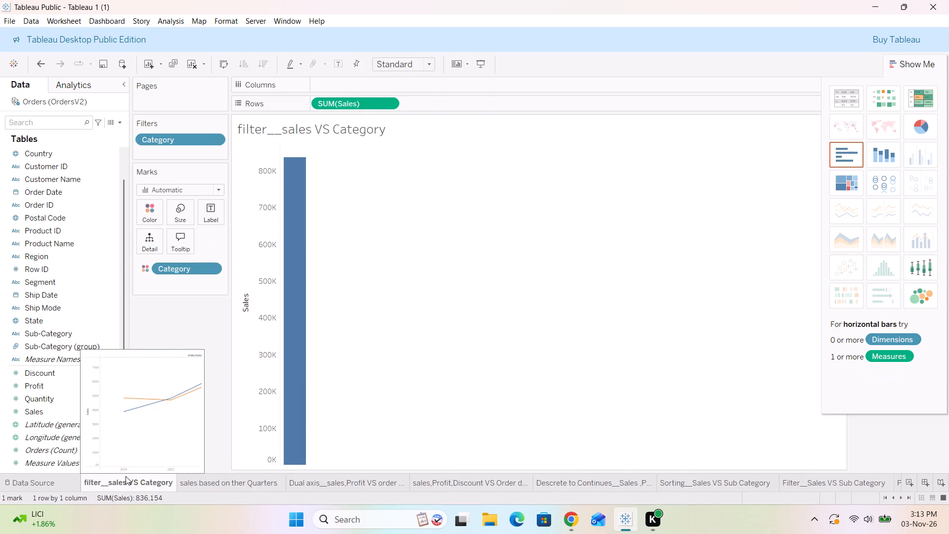
{"action": "key", "text": "Left"}
{"action": "key", "text": "Left"}
{"action": "key", "text": "Left"}
{"action": "key", "text": "Left"}
{"action": "key", "text": "Left"}
{"action": "key", "text": "Left"}
{"action": "key", "text": "Left"}
{"action": "key", "text": "Left"}
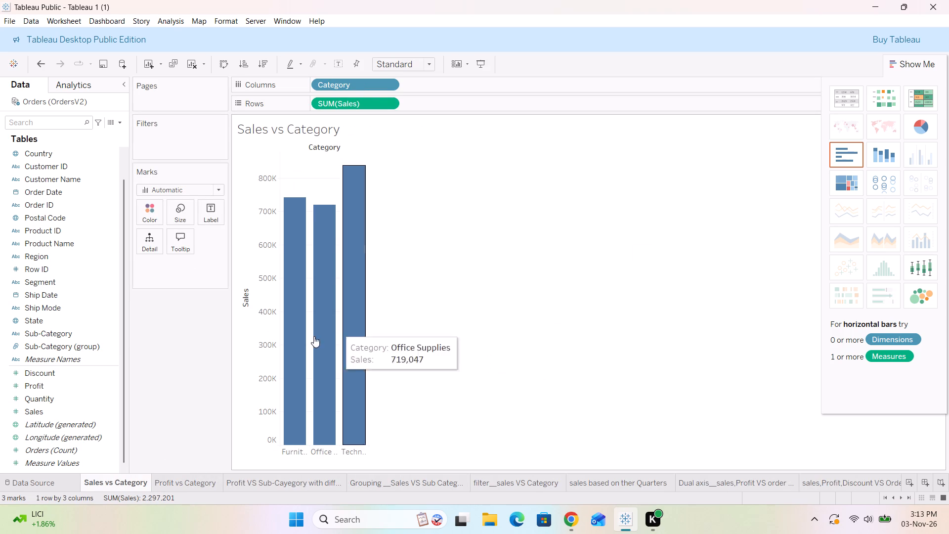
{"action": "left_click", "coordinate": [180, 479]}
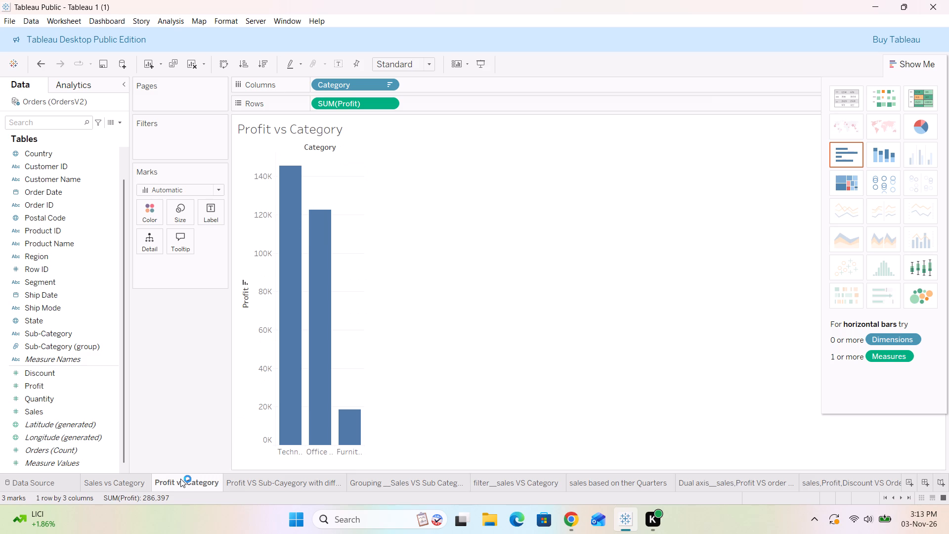
{"action": "left_click", "coordinate": [255, 484]}
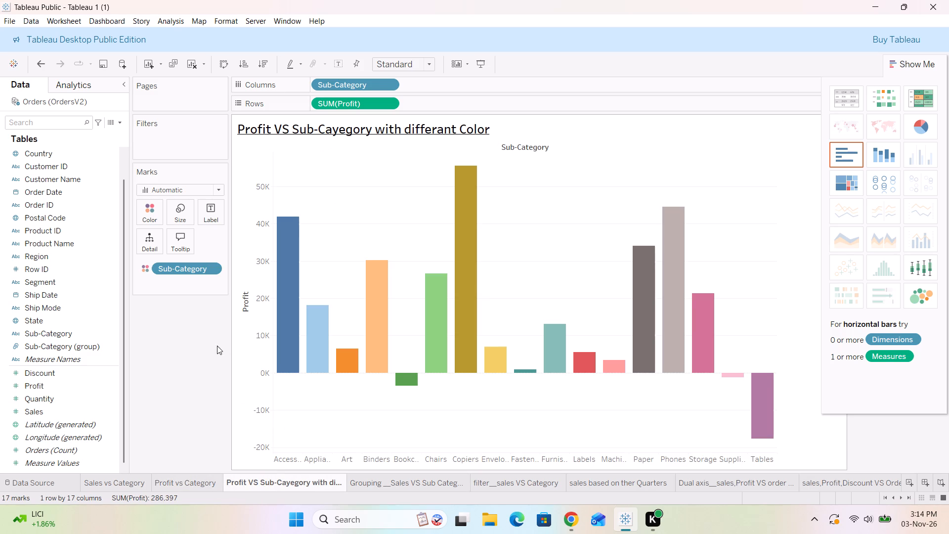
Create a new dashboard and add a tiled horizontal container to its empty canvas.
{"action": "left_click", "coordinate": [924, 481]}
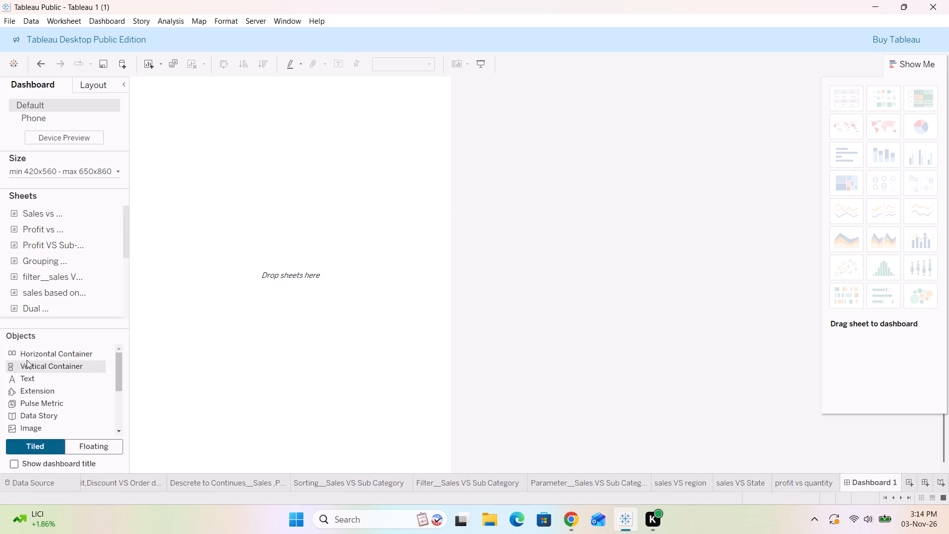
{"action": "left_click_drag", "start_coordinate": [21, 351], "coordinate": [209, 162]}
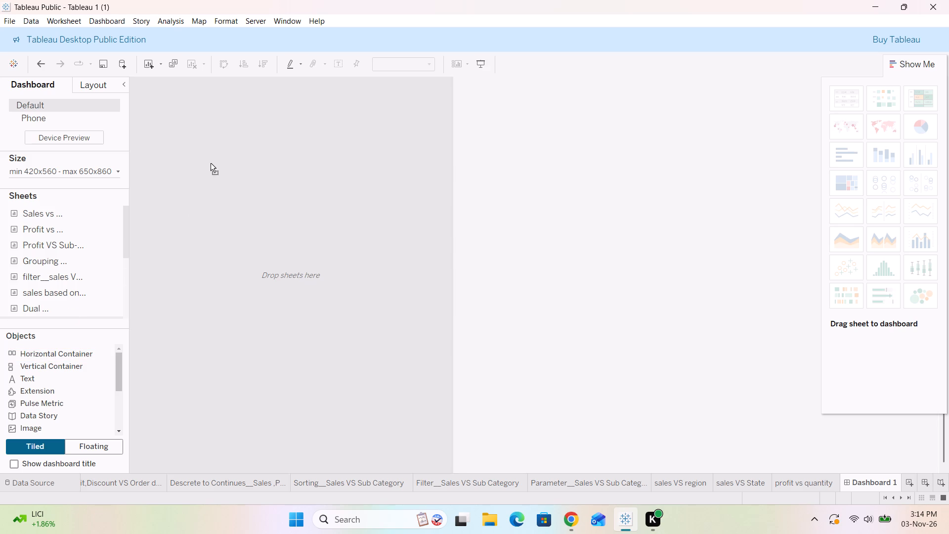
{"action": "left_click_drag", "start_coordinate": [209, 162], "coordinate": [210, 158]}
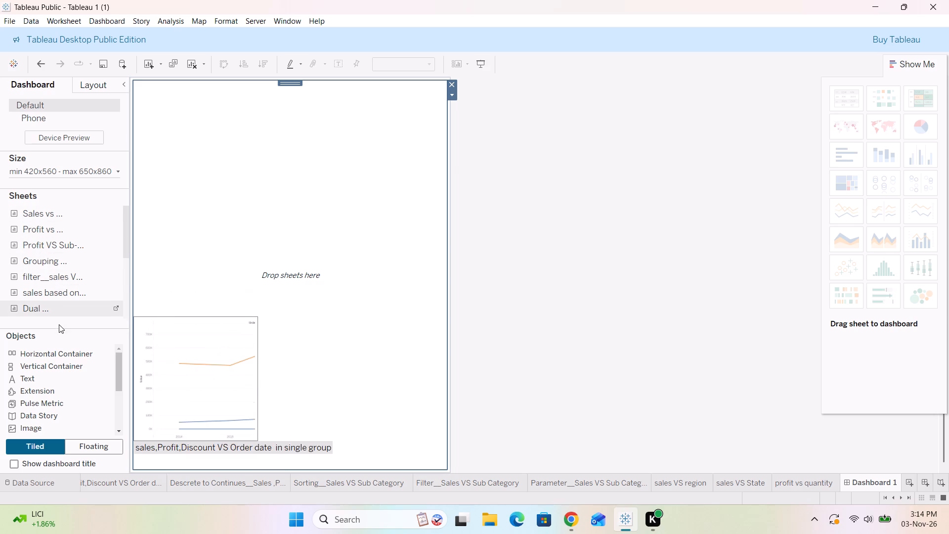
Place the Sales vs Category sheet in the dashboard's upper half and the Profit vs Category sheet directly beneath it.
{"action": "left_click_drag", "start_coordinate": [125, 217], "coordinate": [128, 203]}
{"action": "left_click_drag", "start_coordinate": [126, 229], "coordinate": [124, 188]}
{"action": "left_click_drag", "start_coordinate": [13, 214], "coordinate": [56, 193]}
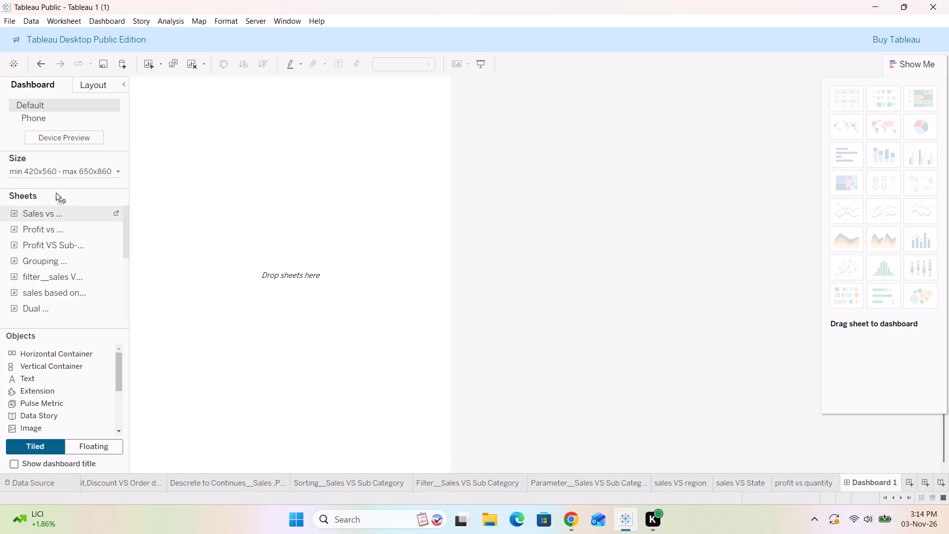
{"action": "left_click_drag", "start_coordinate": [56, 193], "coordinate": [176, 93]}
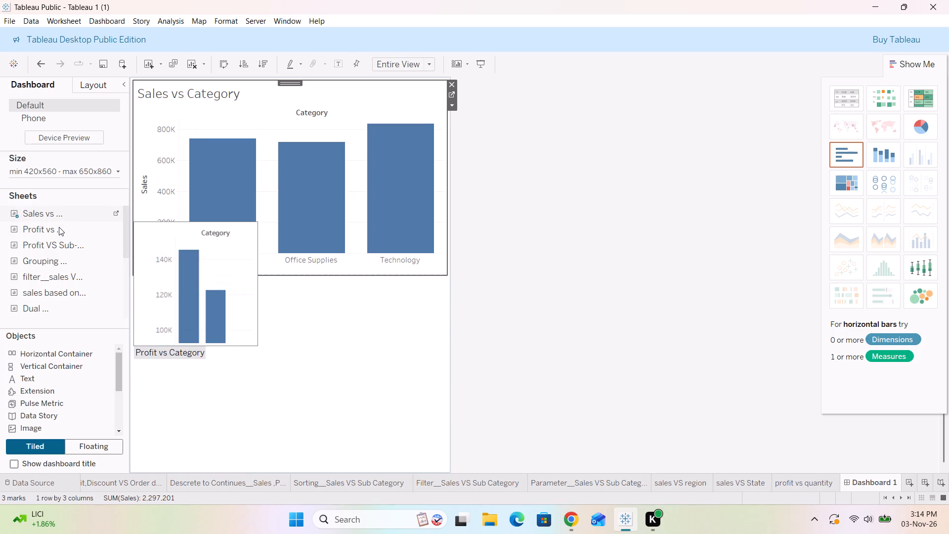
{"action": "left_click_drag", "start_coordinate": [59, 227], "coordinate": [214, 302]}
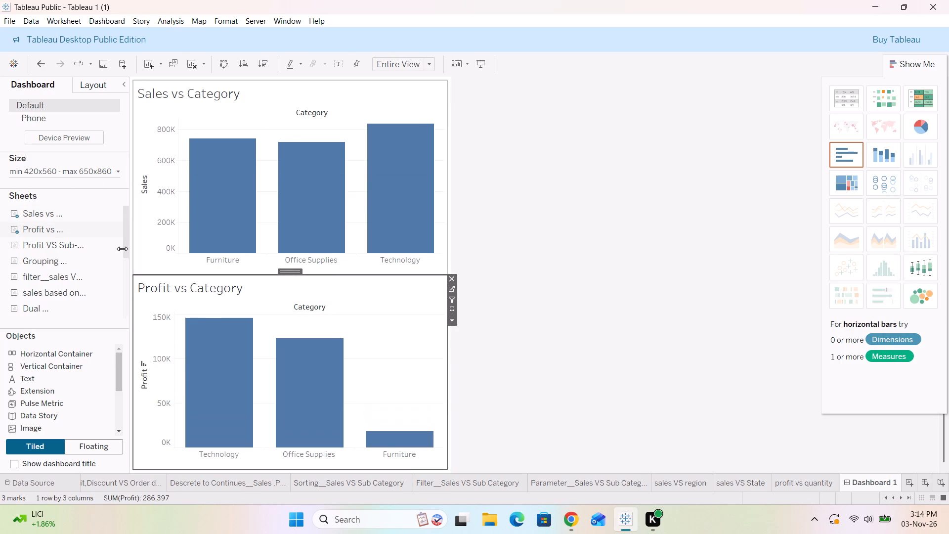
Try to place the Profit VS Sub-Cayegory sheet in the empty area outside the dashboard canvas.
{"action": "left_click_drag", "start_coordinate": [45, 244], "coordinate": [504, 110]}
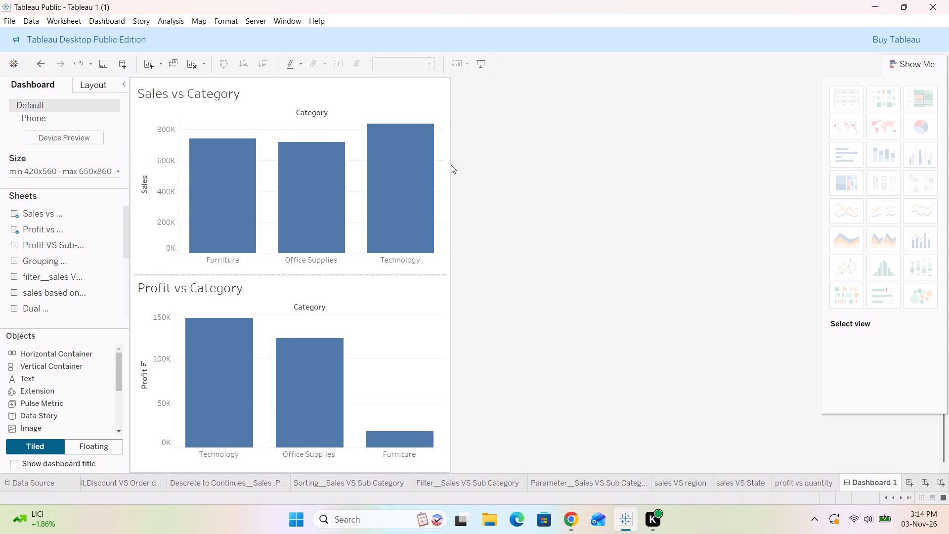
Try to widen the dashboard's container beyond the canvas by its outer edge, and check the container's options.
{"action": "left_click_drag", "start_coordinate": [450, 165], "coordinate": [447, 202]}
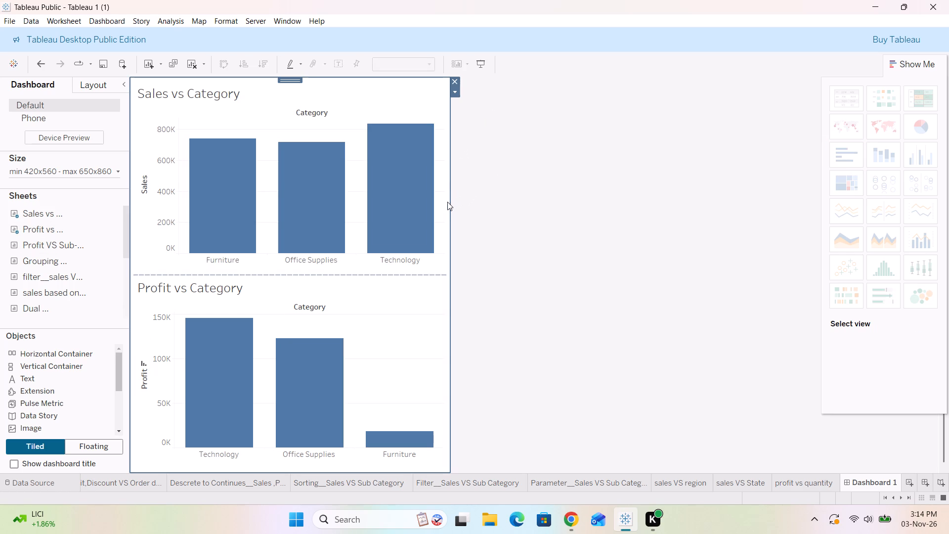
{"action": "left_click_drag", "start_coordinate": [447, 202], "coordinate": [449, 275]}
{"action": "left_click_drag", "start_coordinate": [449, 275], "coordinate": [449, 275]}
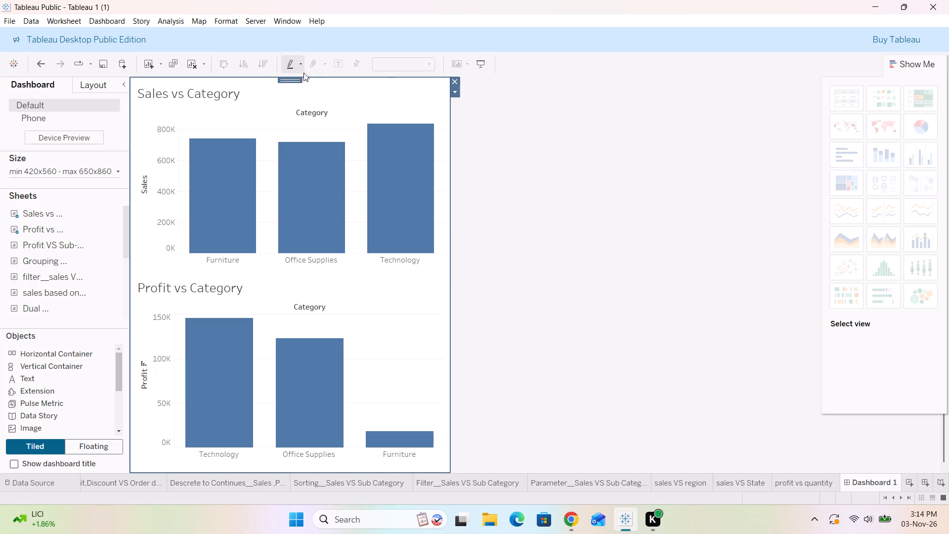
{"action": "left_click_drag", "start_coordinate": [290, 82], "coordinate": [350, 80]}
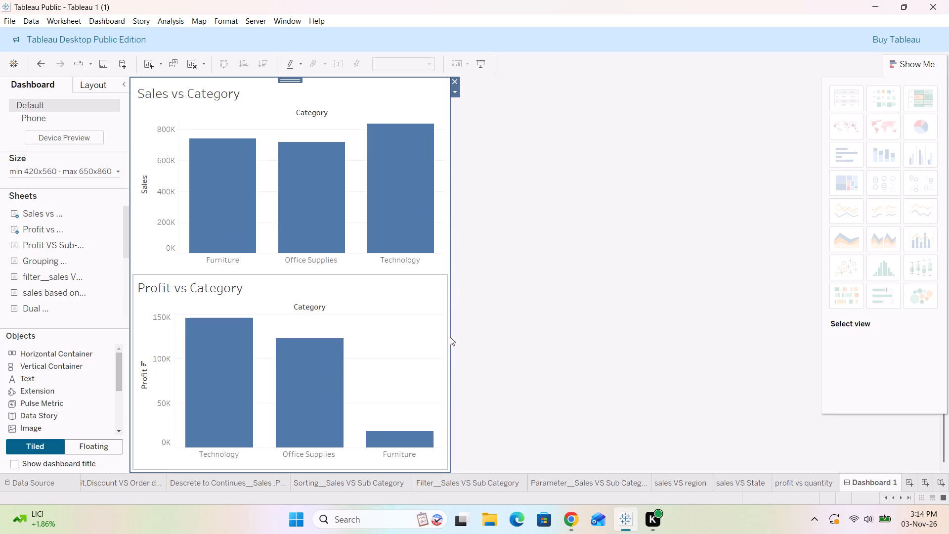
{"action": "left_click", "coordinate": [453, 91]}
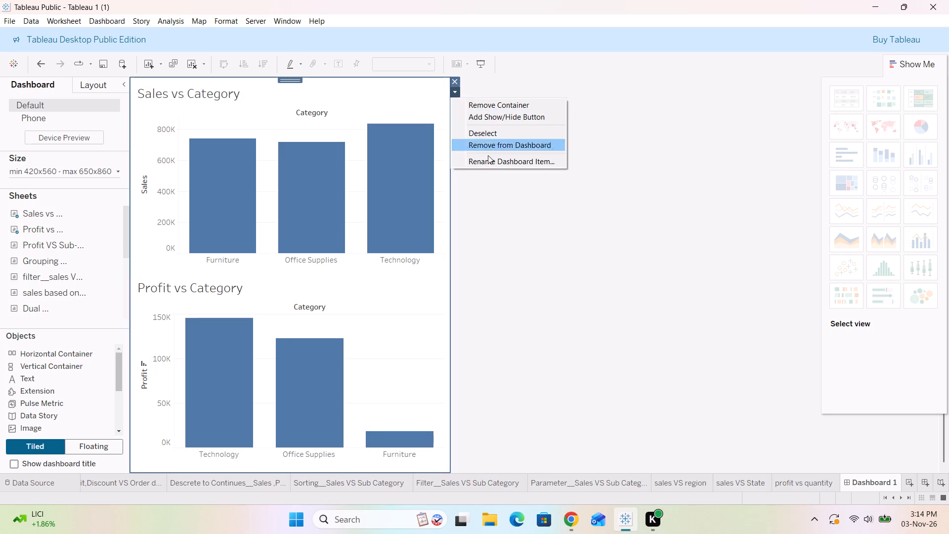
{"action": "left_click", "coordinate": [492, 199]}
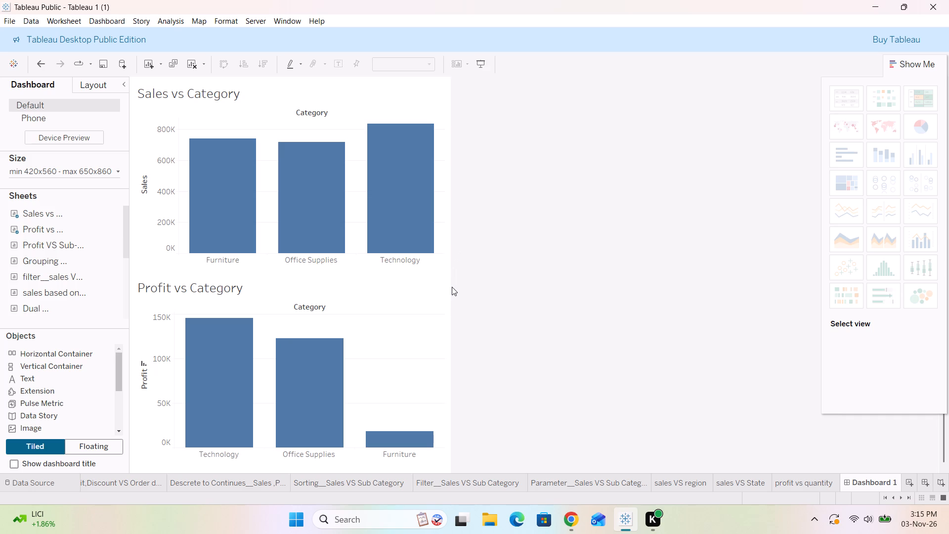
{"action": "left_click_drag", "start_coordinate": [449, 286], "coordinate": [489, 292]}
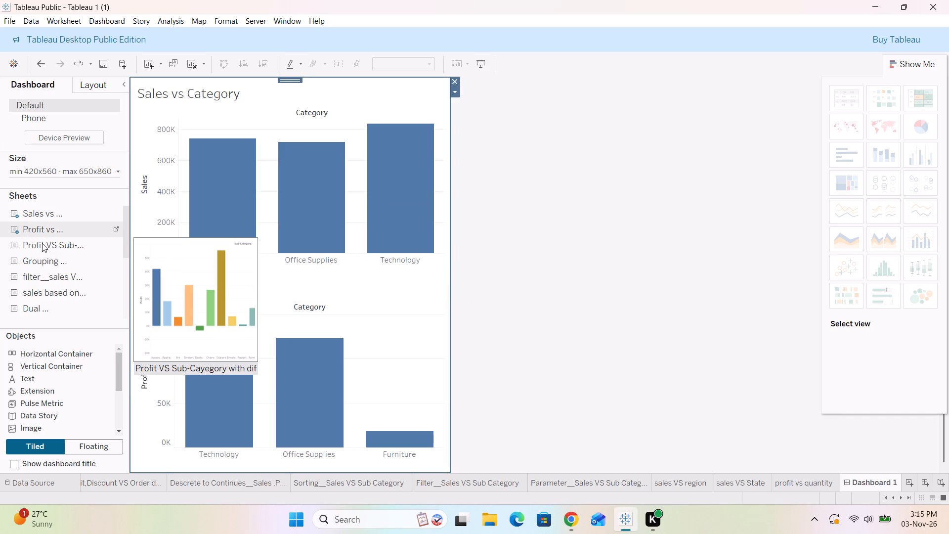
Add the Profit VS Sub-Cayegory sheet to the dashboard as a full-height column to the right of both category charts.
{"action": "left_click_drag", "start_coordinate": [42, 243], "coordinate": [443, 293]}
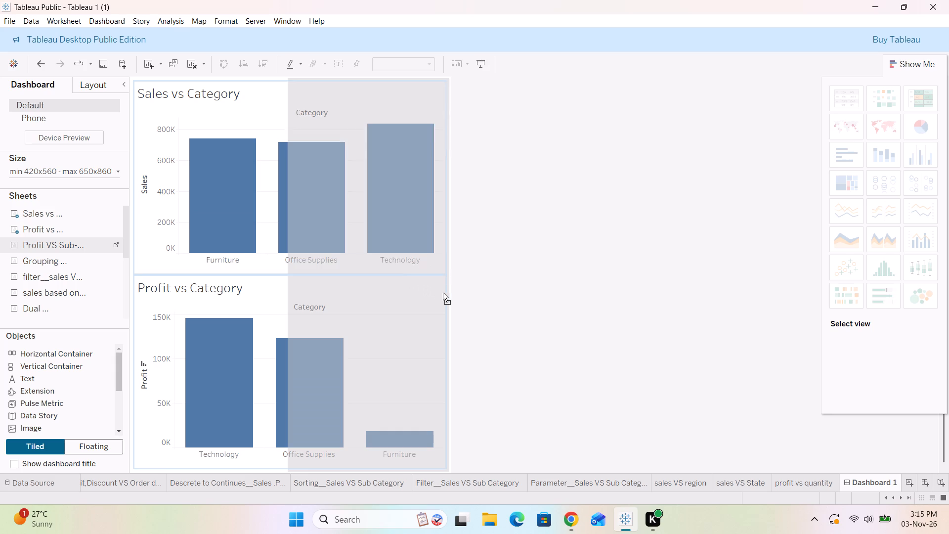
{"action": "left_click_drag", "start_coordinate": [443, 293], "coordinate": [410, 295]}
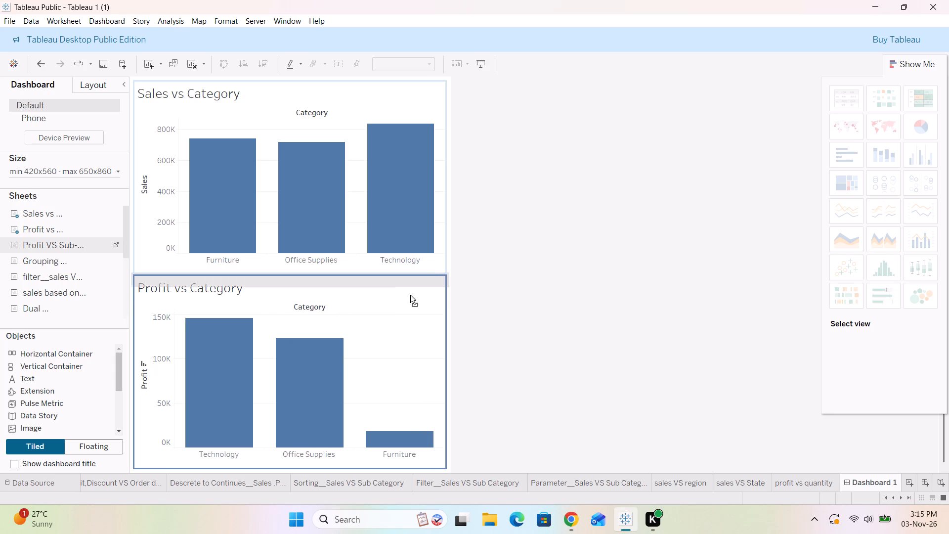
{"action": "left_click_drag", "start_coordinate": [410, 295], "coordinate": [441, 335]}
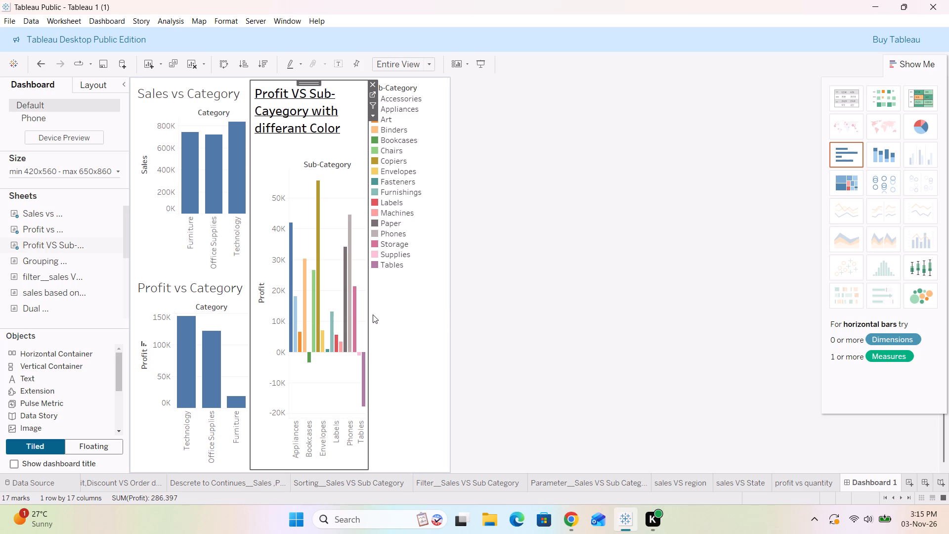
Widen the chart area towards the dashboard's edge, narrowing the Sub-Category colour legend to a thin strip.
{"action": "left_click_drag", "start_coordinate": [367, 314], "coordinate": [440, 310]}
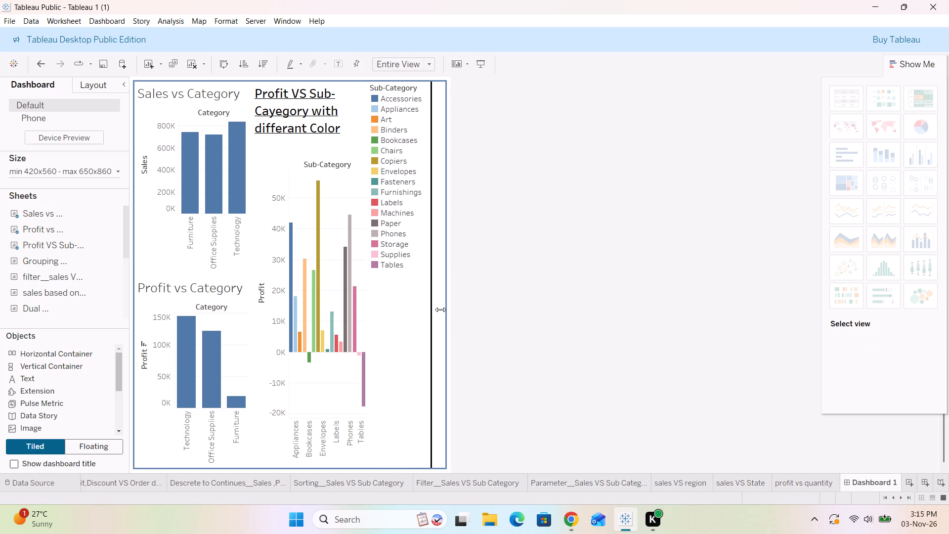
{"action": "left_click_drag", "start_coordinate": [440, 310], "coordinate": [503, 312]}
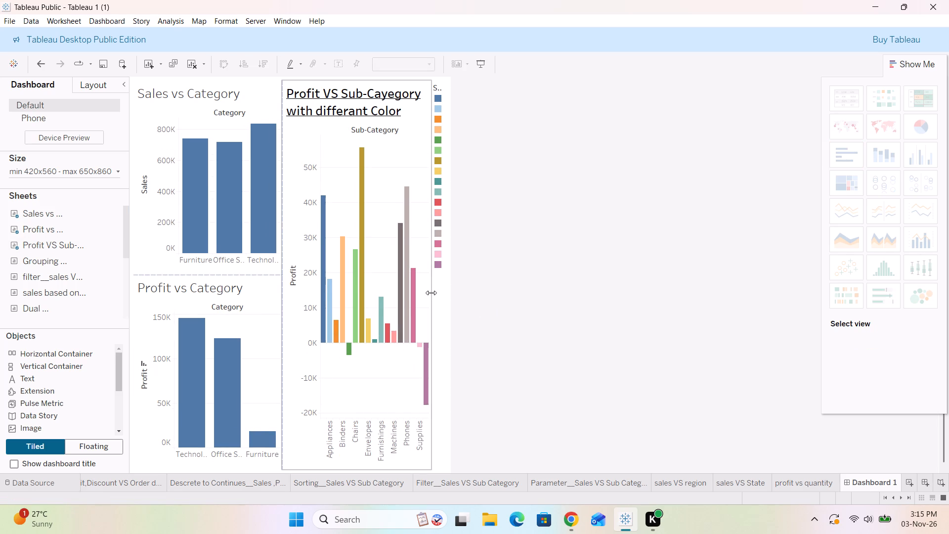
{"action": "left_click_drag", "start_coordinate": [431, 293], "coordinate": [488, 296]}
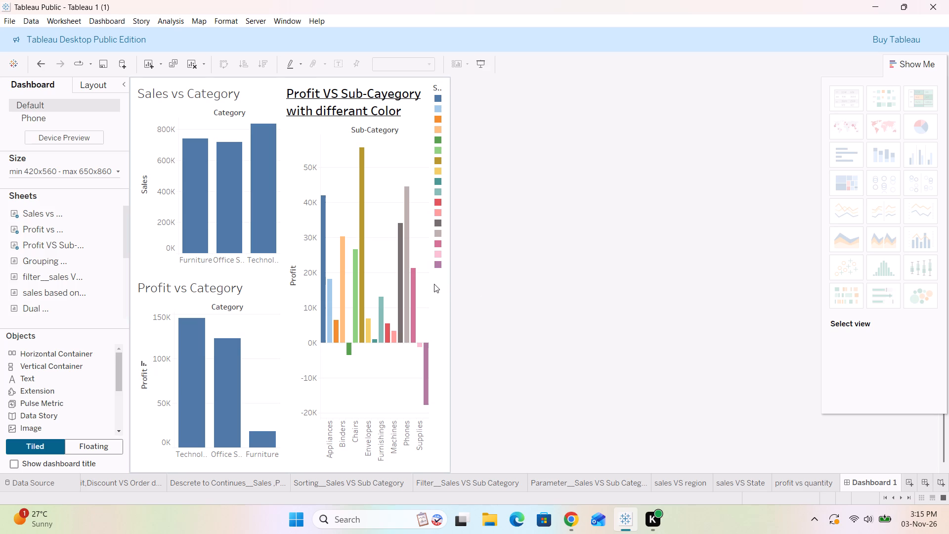
{"action": "left_click", "coordinate": [434, 284]}
{"action": "left_click", "coordinate": [420, 284]}
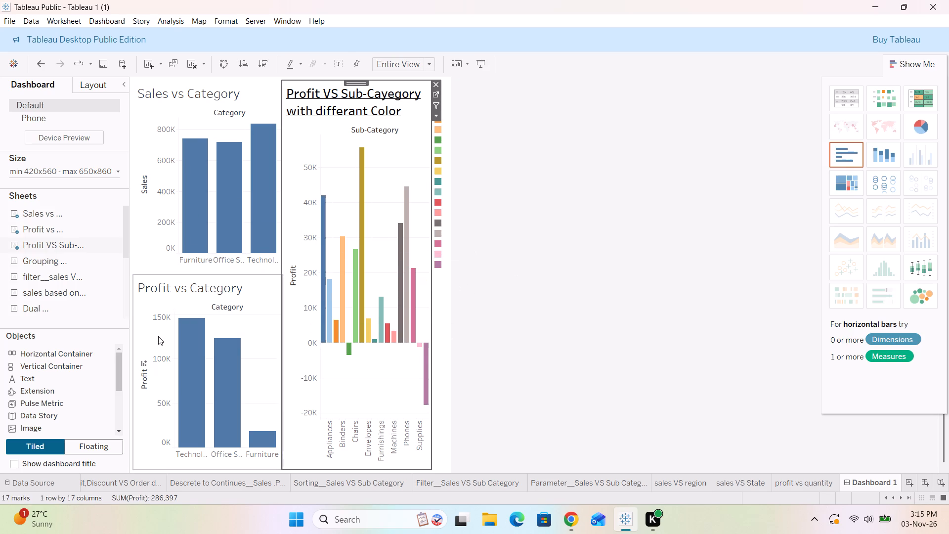
Add the Grouping__Sales VS Sub Category sheet between the two category charts and the Profit VS Sub-Cayegory chart.
{"action": "left_click_drag", "start_coordinate": [44, 267], "coordinate": [95, 265]}
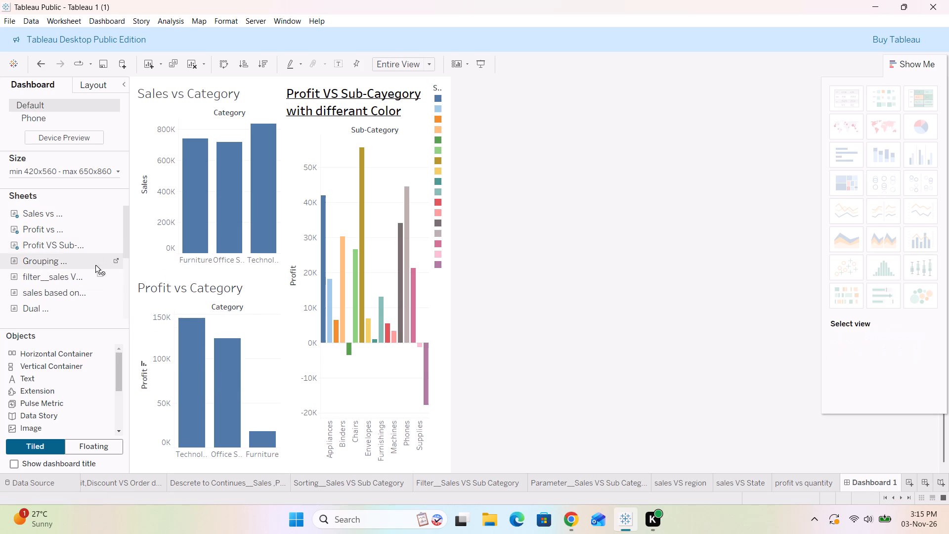
{"action": "left_click_drag", "start_coordinate": [95, 265], "coordinate": [315, 283]}
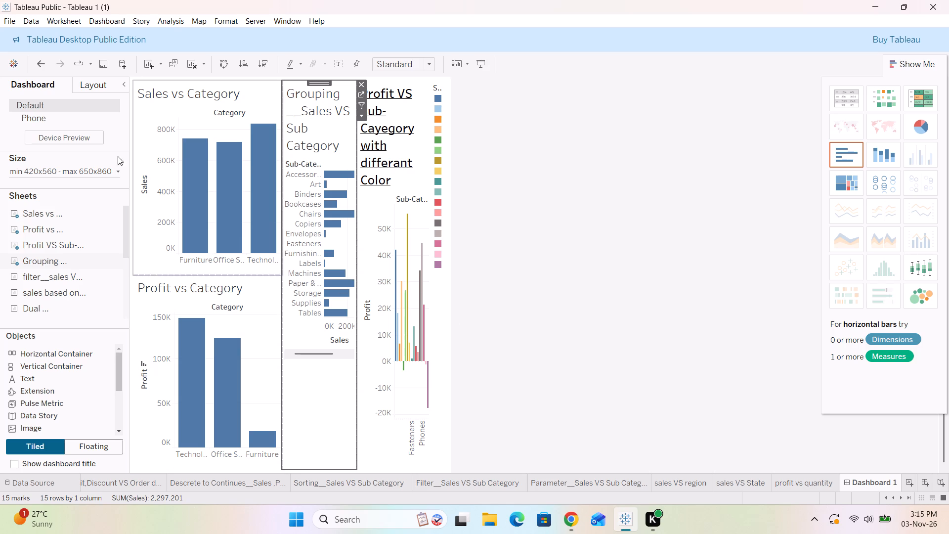
Set the dashboard's maximum width to 1450 px, keeping the Range sizing option.
{"action": "left_click", "coordinate": [116, 171]}
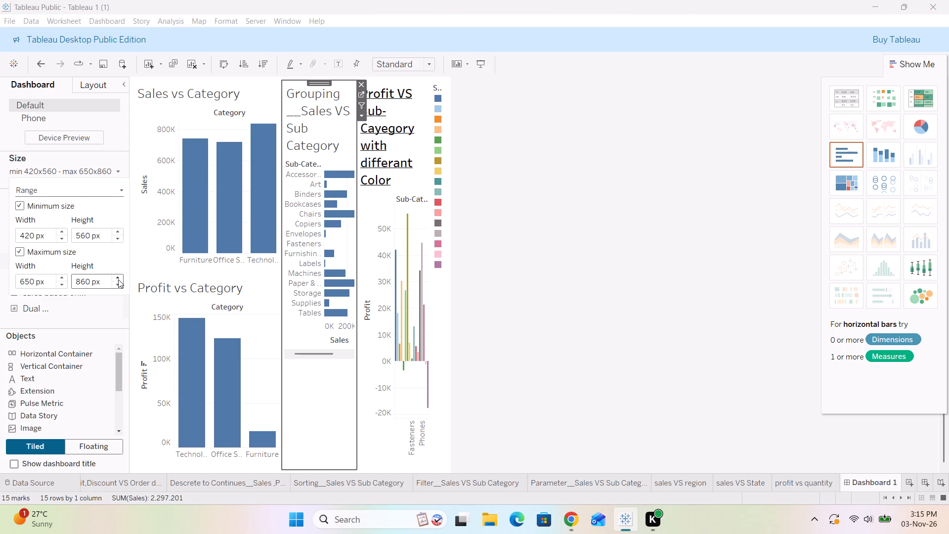
{"action": "left_click", "coordinate": [63, 283]}
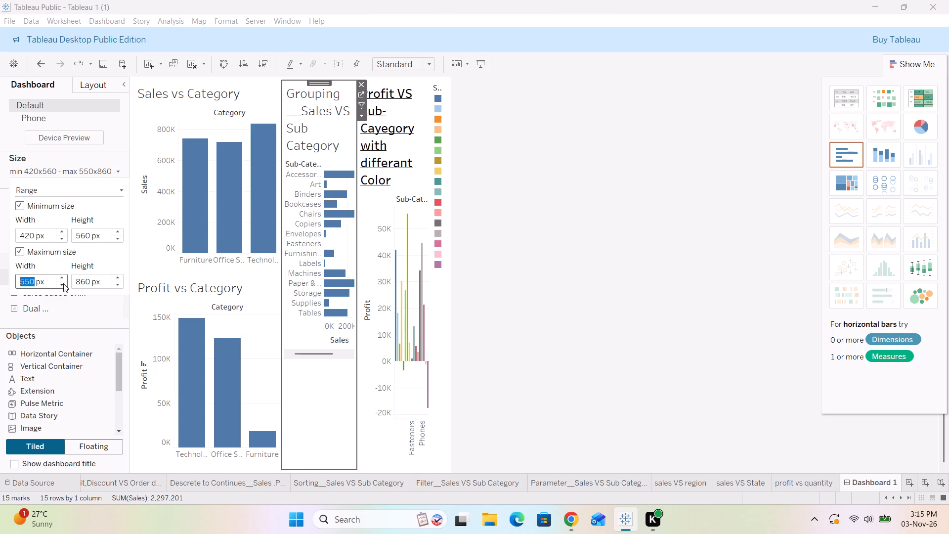
{"action": "left_click", "coordinate": [63, 283]}
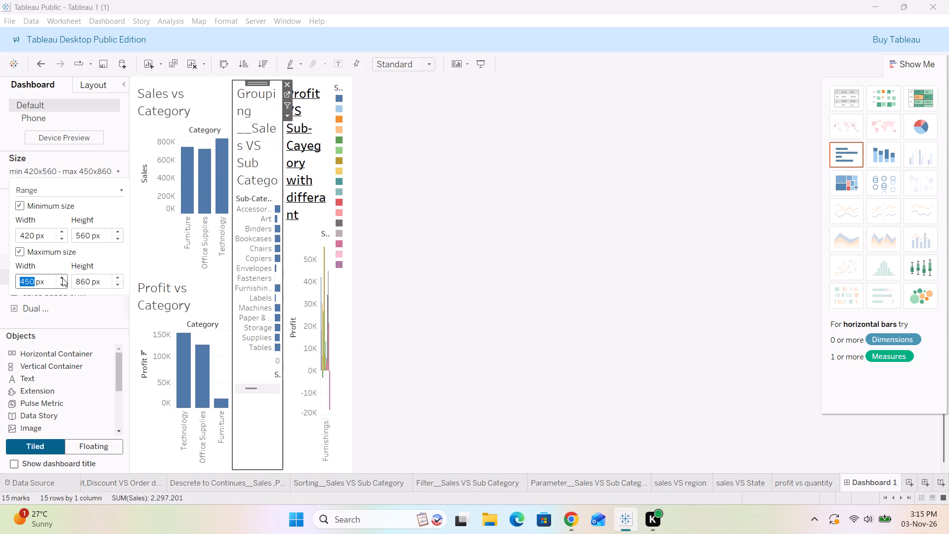
{"action": "triple_click", "coordinate": [61, 274]}
{"action": "triple_click", "coordinate": [61, 274]}
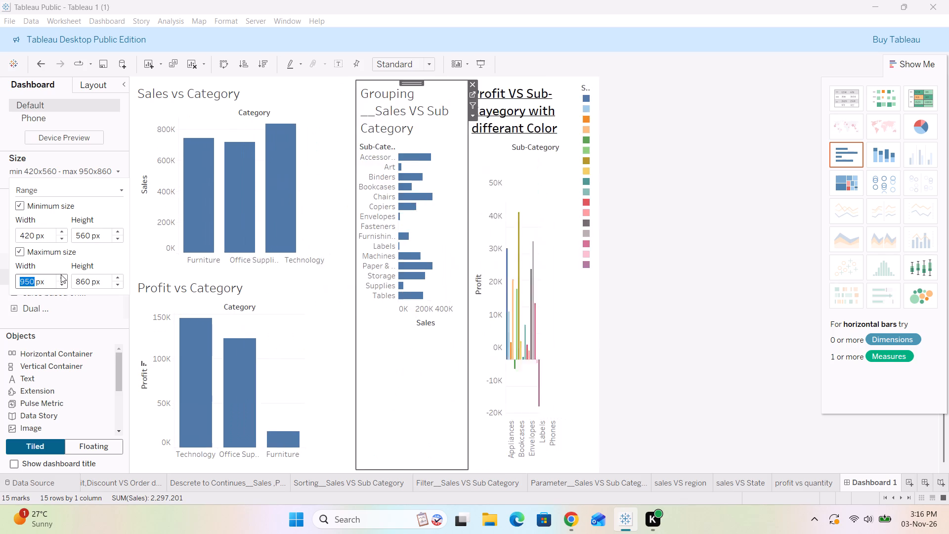
{"action": "left_click", "coordinate": [61, 274]}
{"action": "left_click", "coordinate": [61, 274]}
{"action": "left_click", "coordinate": [61, 274]}
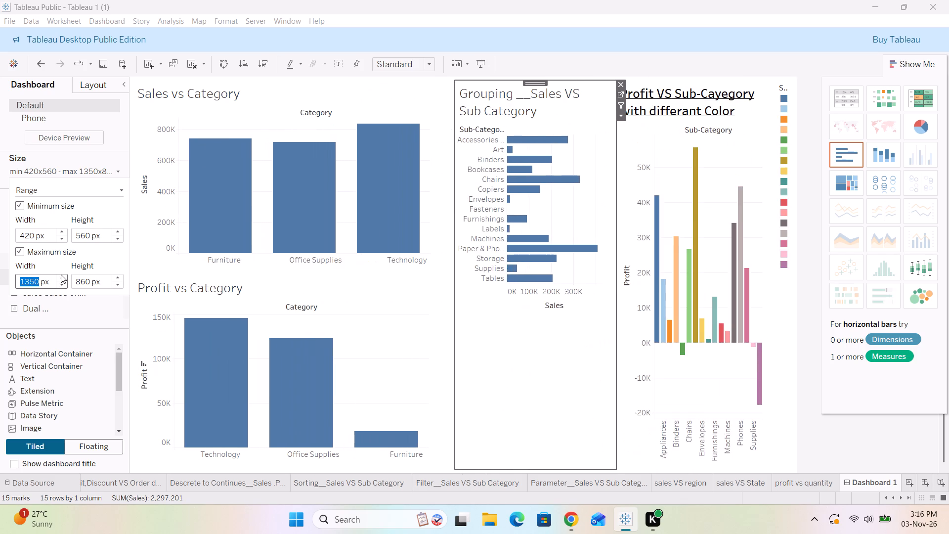
{"action": "left_click", "coordinate": [61, 274]}
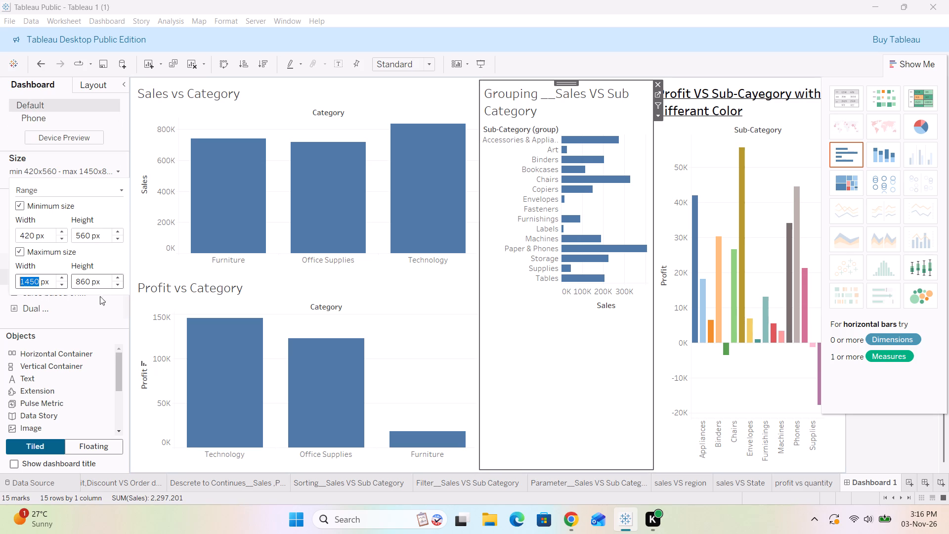
{"action": "left_click", "coordinate": [120, 191]}
{"action": "left_click", "coordinate": [117, 166]}
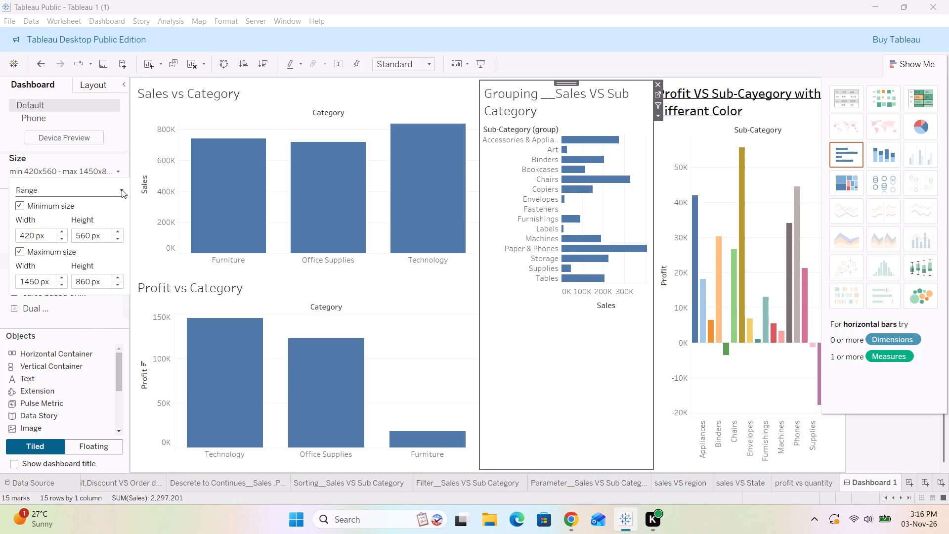
{"action": "left_click", "coordinate": [122, 189]}
{"action": "left_click", "coordinate": [121, 171]}
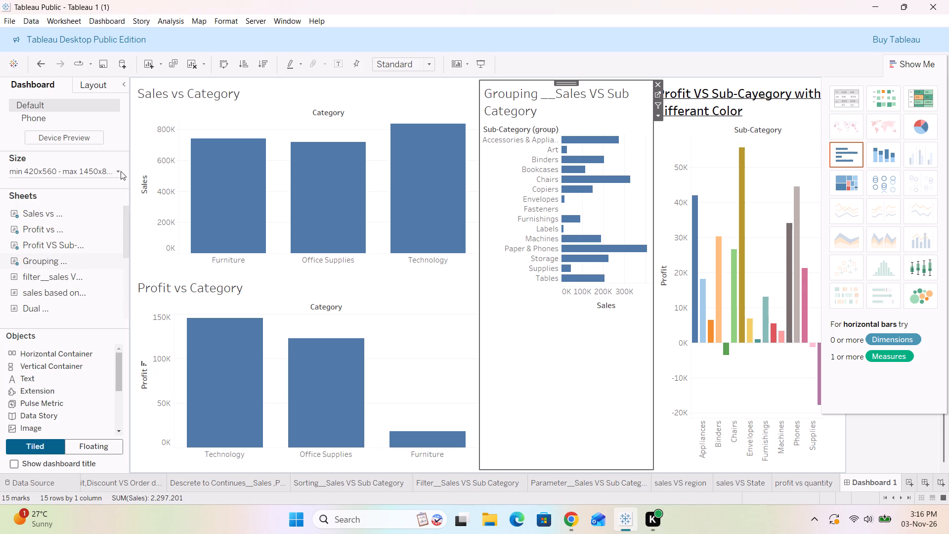
{"action": "left_click", "coordinate": [121, 171]}
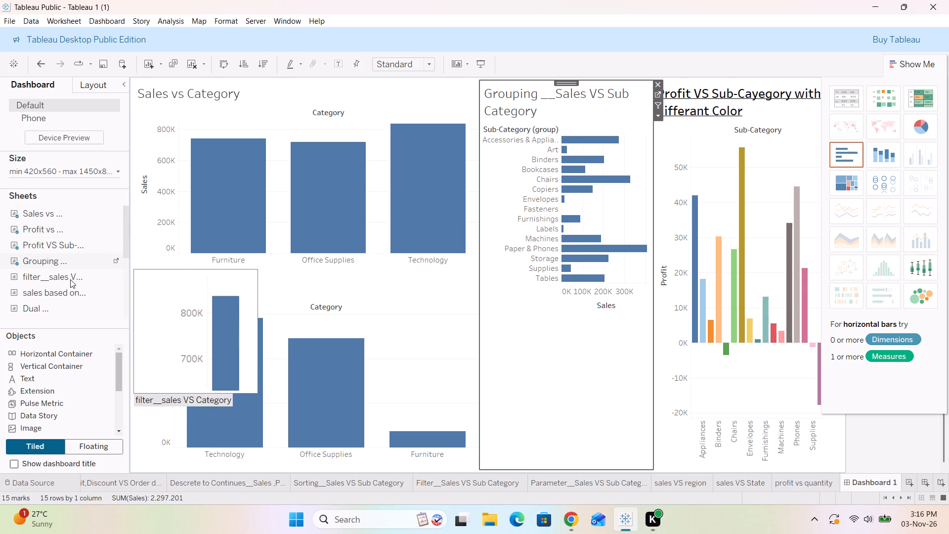
Add the filter__sales VS Category sheet as a full-height column between the category charts and the Grouping__Sales VS Sub Category chart.
{"action": "left_click_drag", "start_coordinate": [70, 279], "coordinate": [503, 314]}
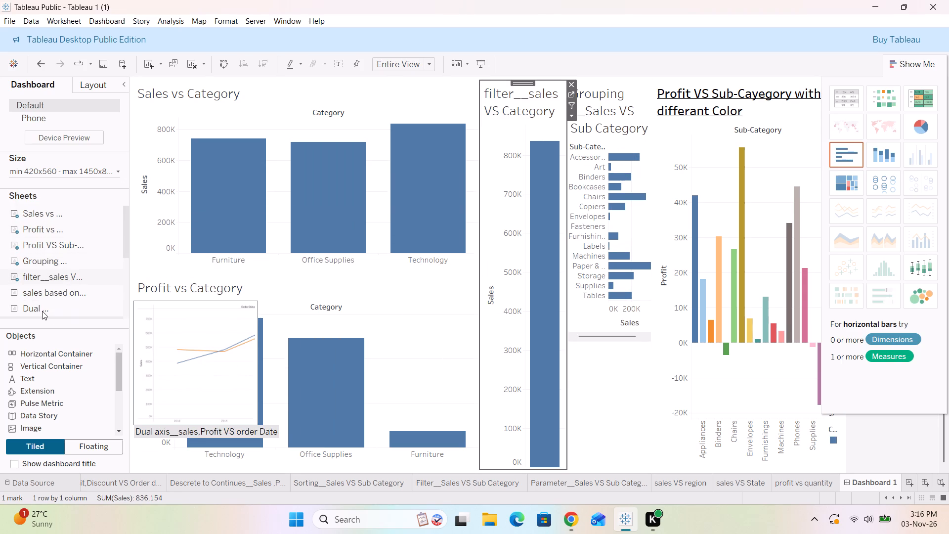
Add the sales based on ther Quarters sheet between the Sales vs Category and Profit vs Category charts.
{"action": "left_click_drag", "start_coordinate": [41, 297], "coordinate": [278, 260]}
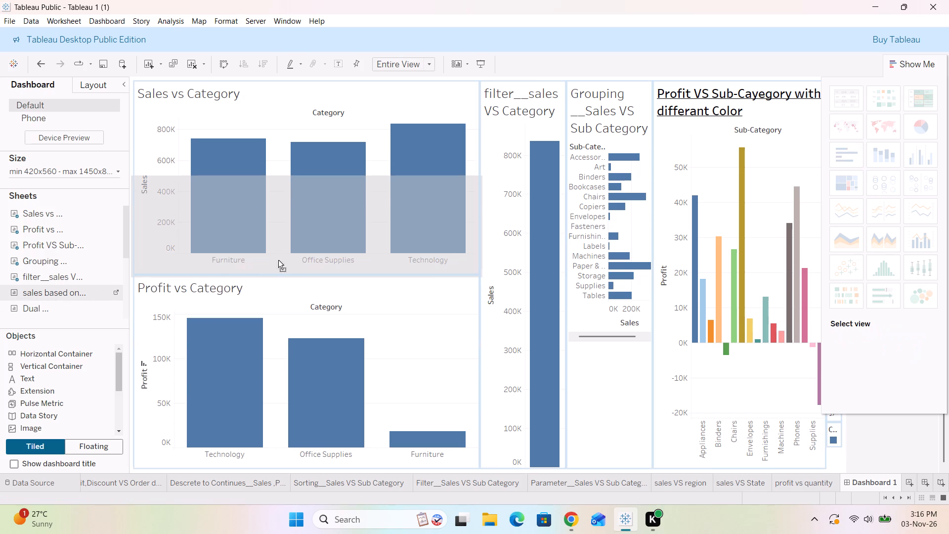
{"action": "left_click_drag", "start_coordinate": [278, 260], "coordinate": [436, 283]}
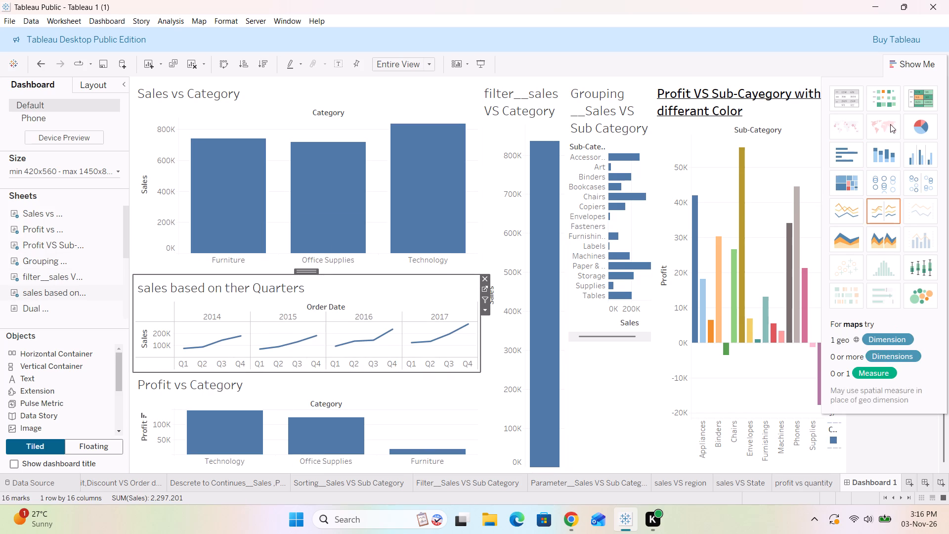
Hide the Show Me chart suggestions and slightly widen the area that lists the sheet names.
{"action": "left_click", "coordinate": [903, 68]}
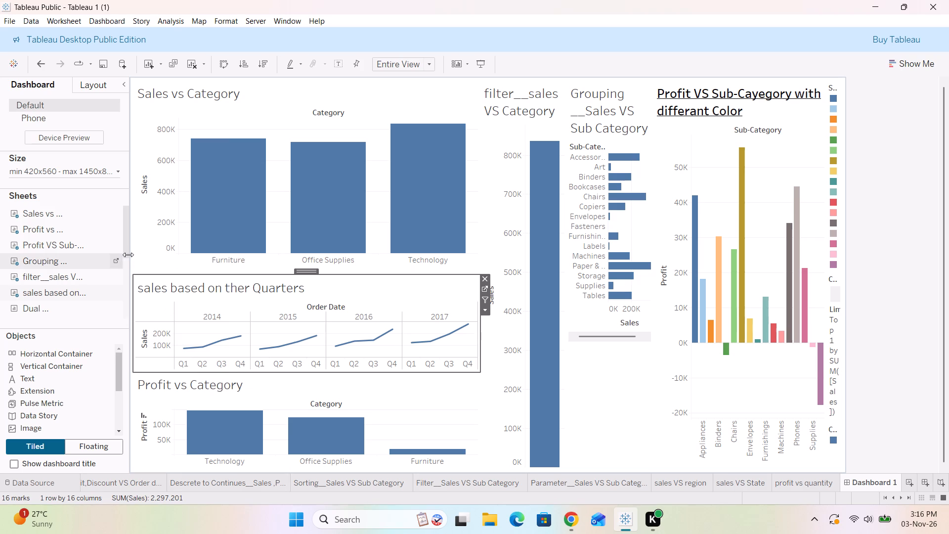
{"action": "left_click_drag", "start_coordinate": [128, 255], "coordinate": [157, 258]}
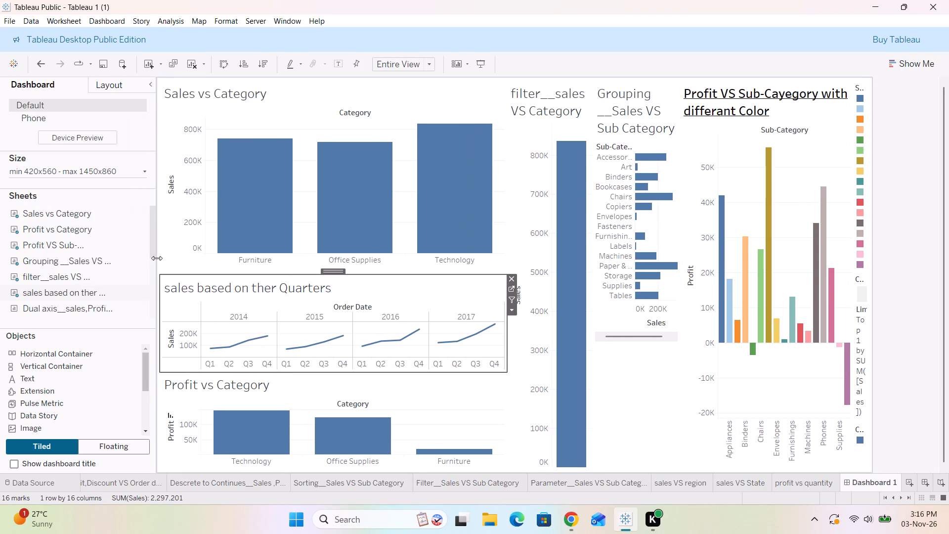
{"action": "left_click_drag", "start_coordinate": [157, 258], "coordinate": [149, 260]}
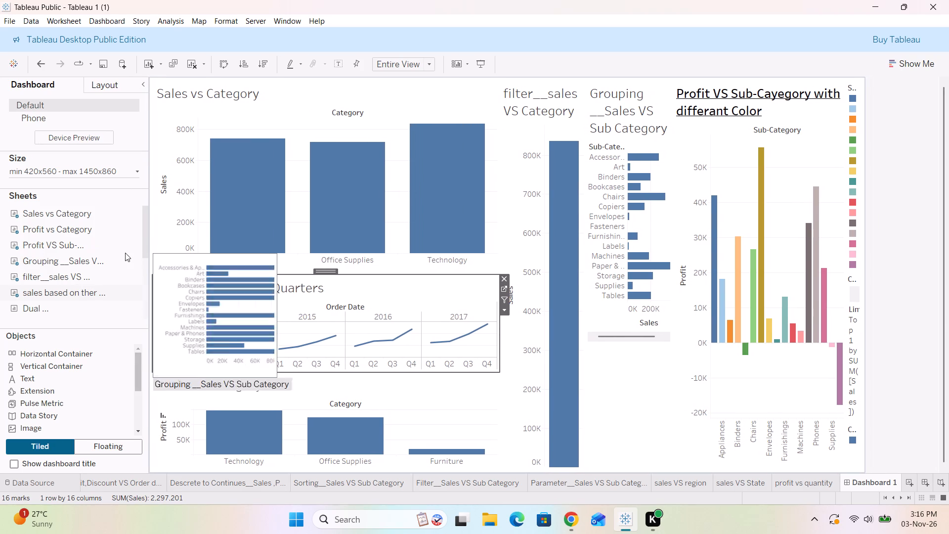
Add the Dual axis__sales,Profit VS order Date sheet directly below the Profit VS Sub-Cayegory chart.
{"action": "left_click_drag", "start_coordinate": [142, 251], "coordinate": [143, 257]}
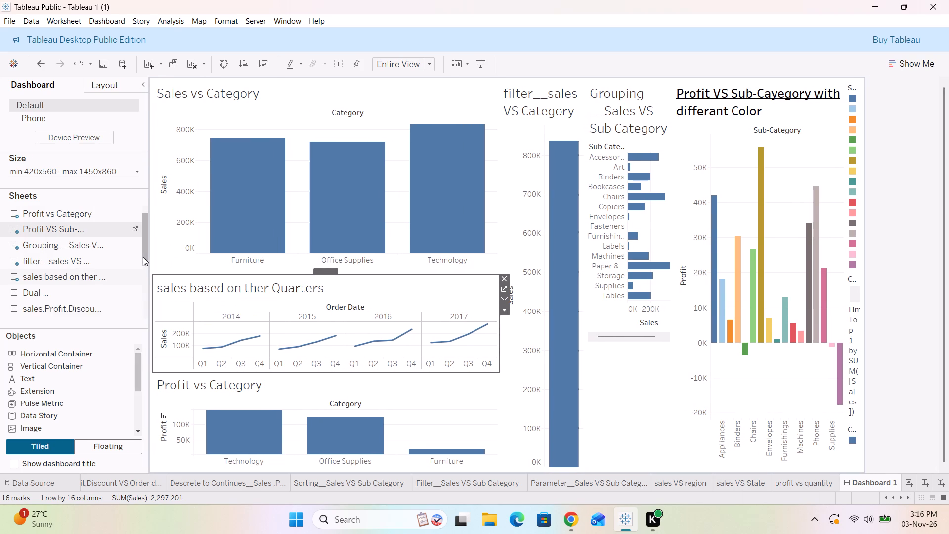
{"action": "left_click_drag", "start_coordinate": [143, 257], "coordinate": [143, 278]}
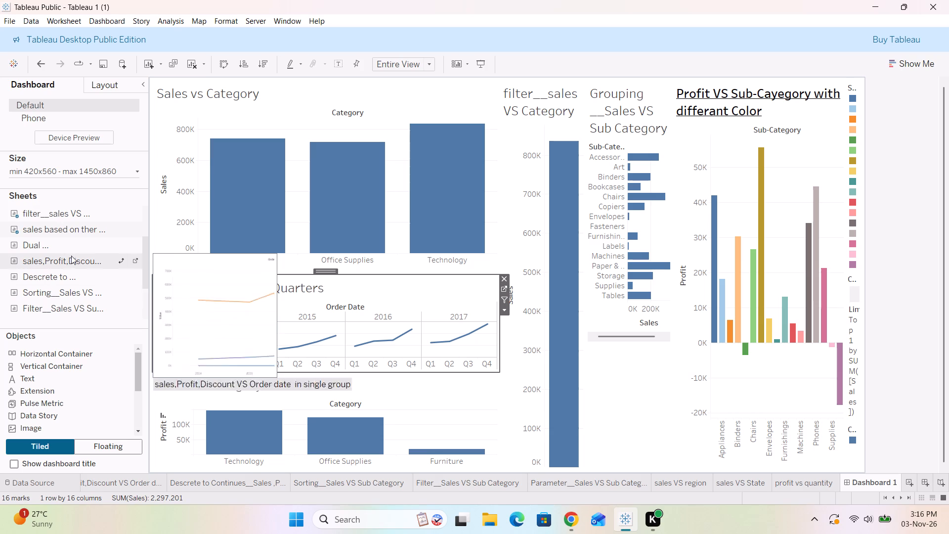
{"action": "left_click_drag", "start_coordinate": [22, 240], "coordinate": [464, 168]}
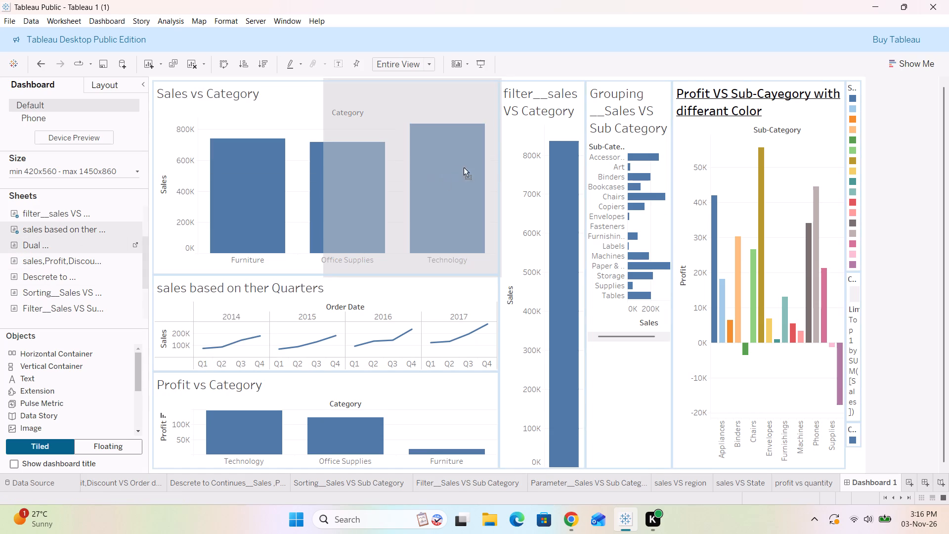
{"action": "left_click_drag", "start_coordinate": [464, 168], "coordinate": [665, 188]}
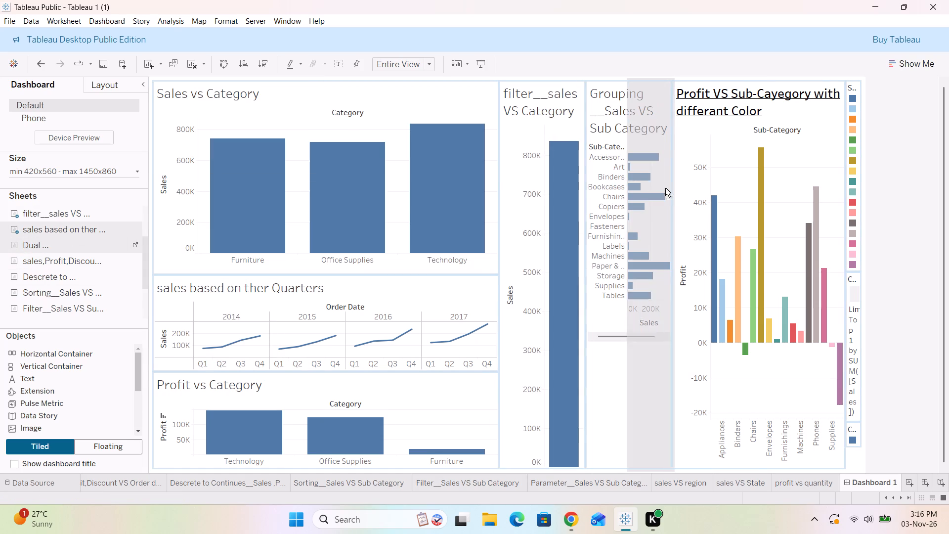
{"action": "left_click_drag", "start_coordinate": [665, 188], "coordinate": [813, 381]}
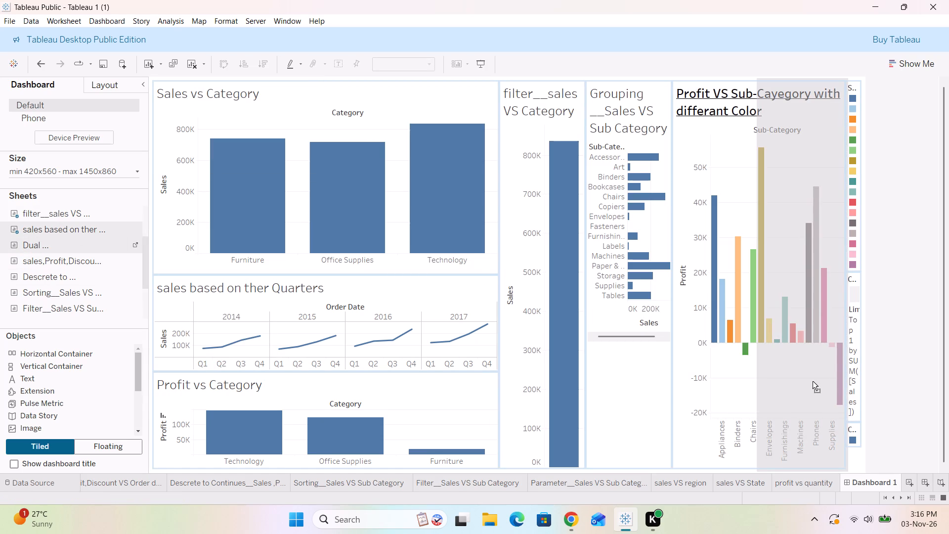
{"action": "left_click_drag", "start_coordinate": [813, 381], "coordinate": [774, 379]}
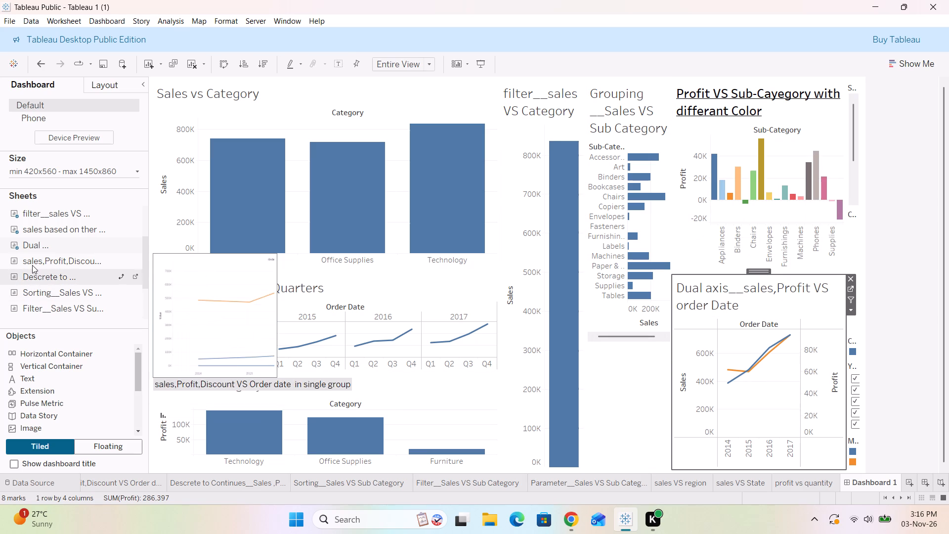
Add the sales,Profit,Discount VS Order date in single group sheet above the Sales vs Category chart.
{"action": "left_click_drag", "start_coordinate": [32, 265], "coordinate": [273, 126]}
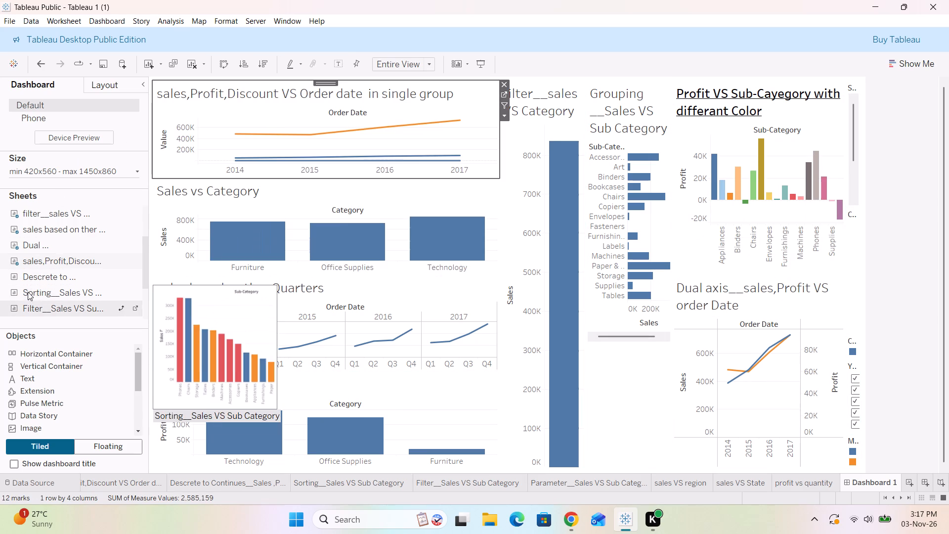
Add the Descrete to Continues__Sales,Profit,Discount VS Order Date sheet to the right of the Sales vs Category chart.
{"action": "left_click_drag", "start_coordinate": [18, 279], "coordinate": [482, 239]}
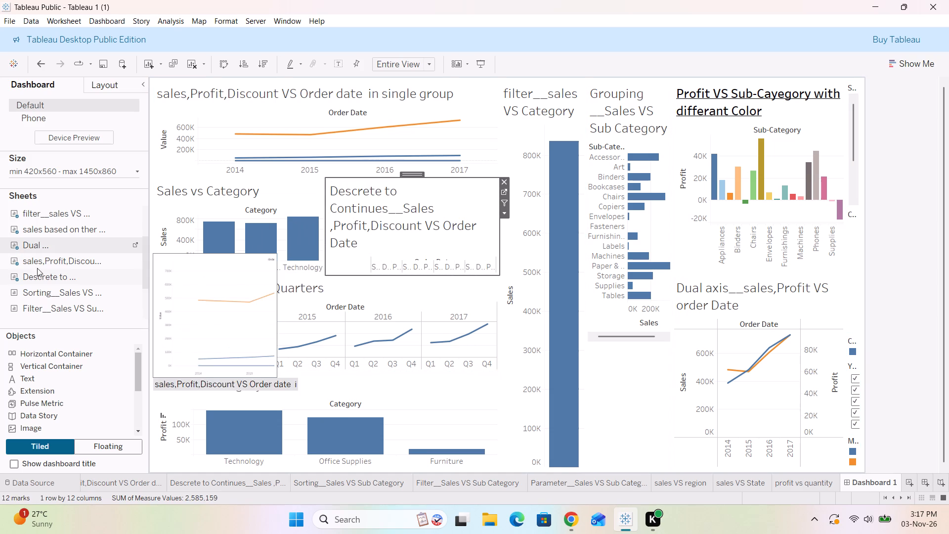
Add the Sorting__Sales VS Sub Category sheet to the right of the sales based on ther Quarters chart.
{"action": "left_click_drag", "start_coordinate": [49, 295], "coordinate": [372, 325]}
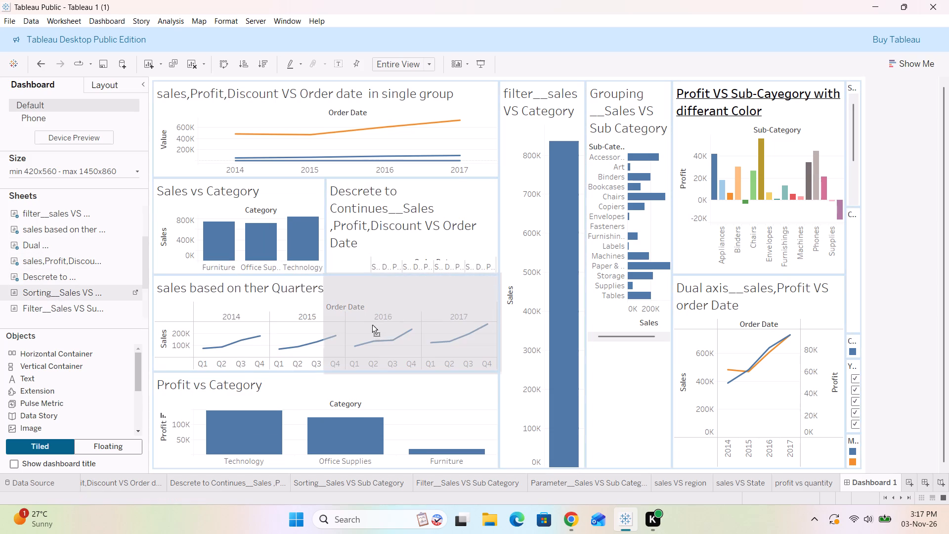
{"action": "left_click_drag", "start_coordinate": [372, 325], "coordinate": [386, 327]}
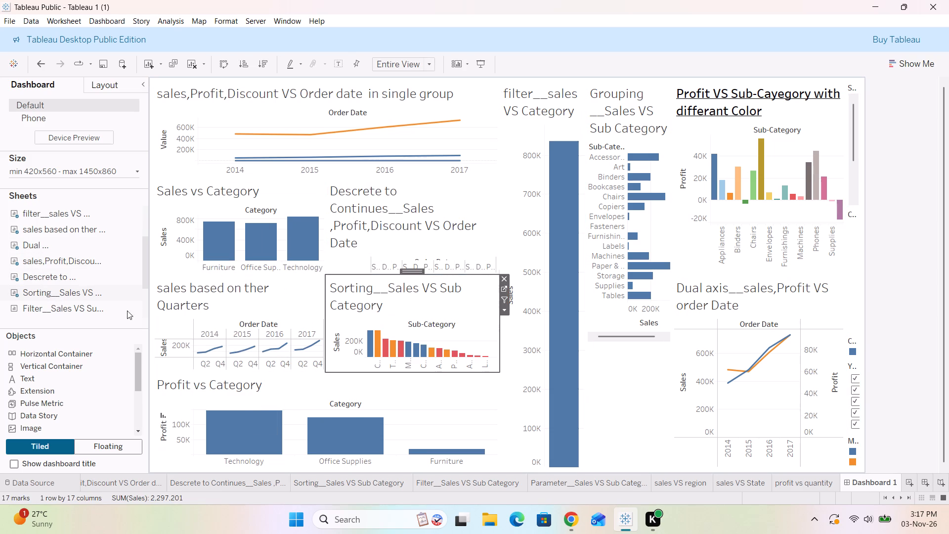
Add the Filter__Sales VS Sub Category sheet below the filter__sales VS Category chart.
{"action": "left_click_drag", "start_coordinate": [43, 308], "coordinate": [406, 429]}
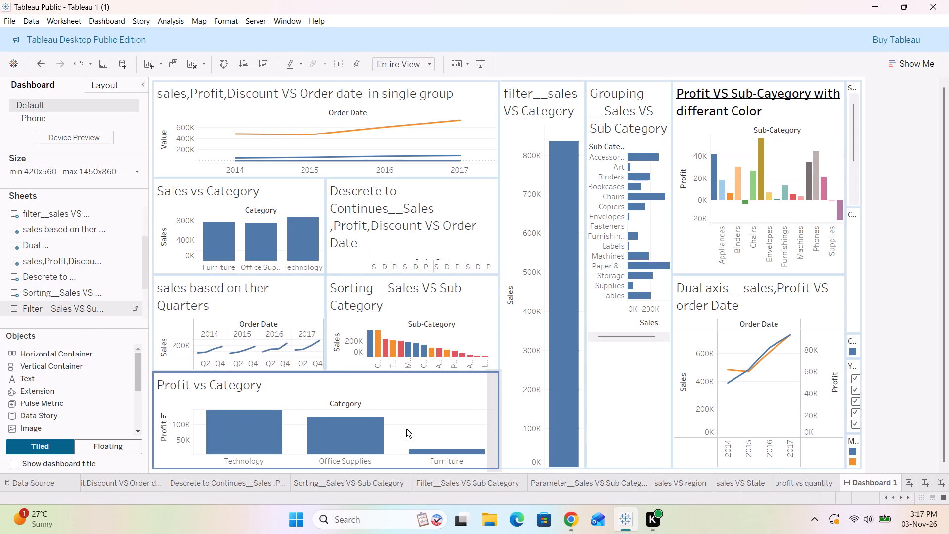
{"action": "left_click_drag", "start_coordinate": [406, 429], "coordinate": [229, 357]}
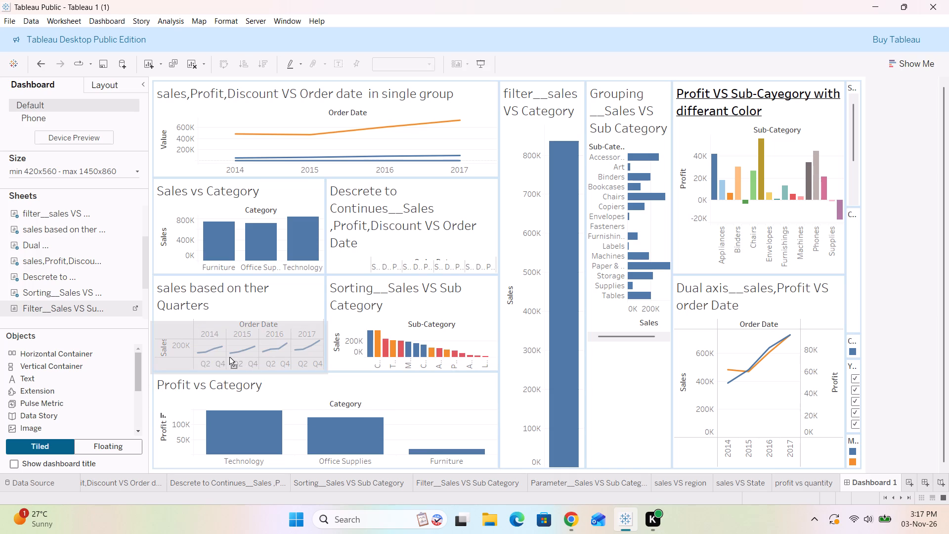
{"action": "left_click_drag", "start_coordinate": [229, 357], "coordinate": [535, 387]}
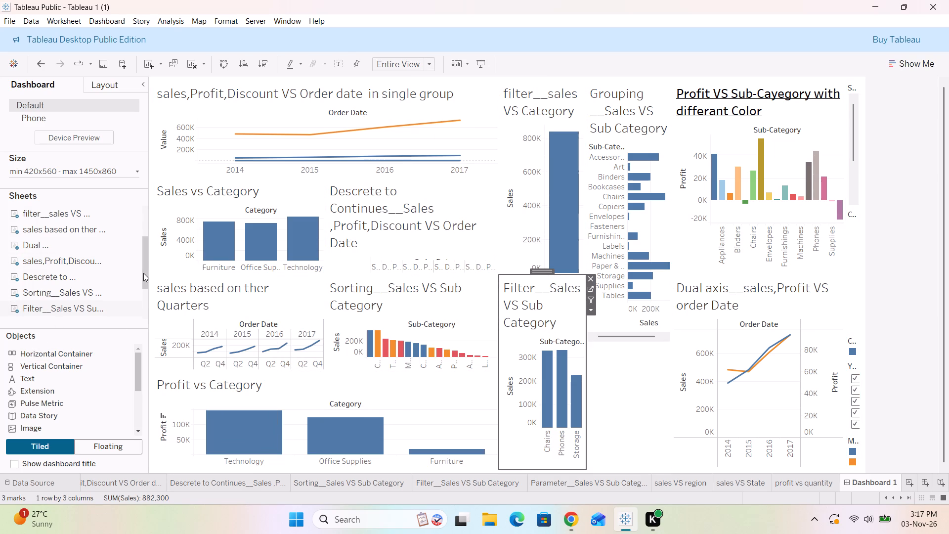
Add the Parameter__Sales VS Sub Category sheet below the Grouping__Sales VS Sub Category chart.
{"action": "left_click_drag", "start_coordinate": [143, 273], "coordinate": [140, 320]}
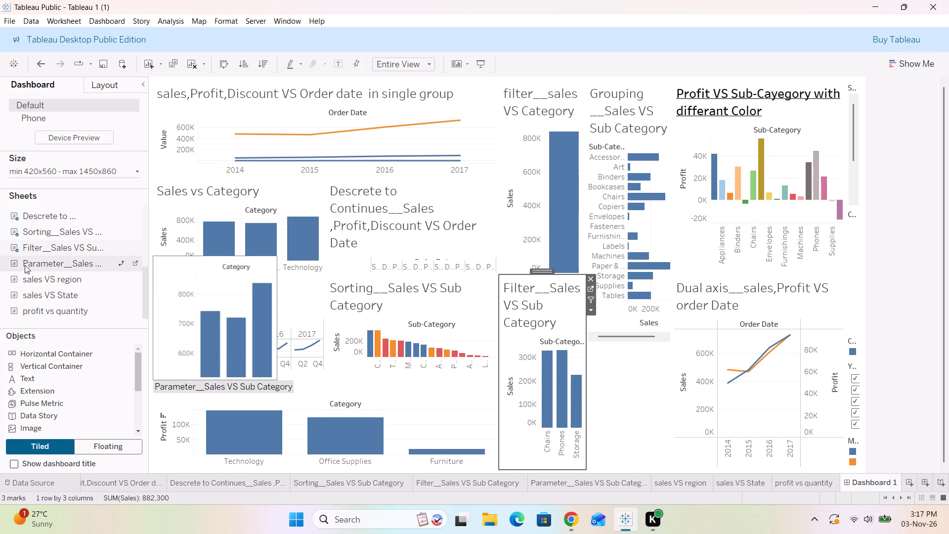
{"action": "left_click_drag", "start_coordinate": [25, 265], "coordinate": [585, 177]}
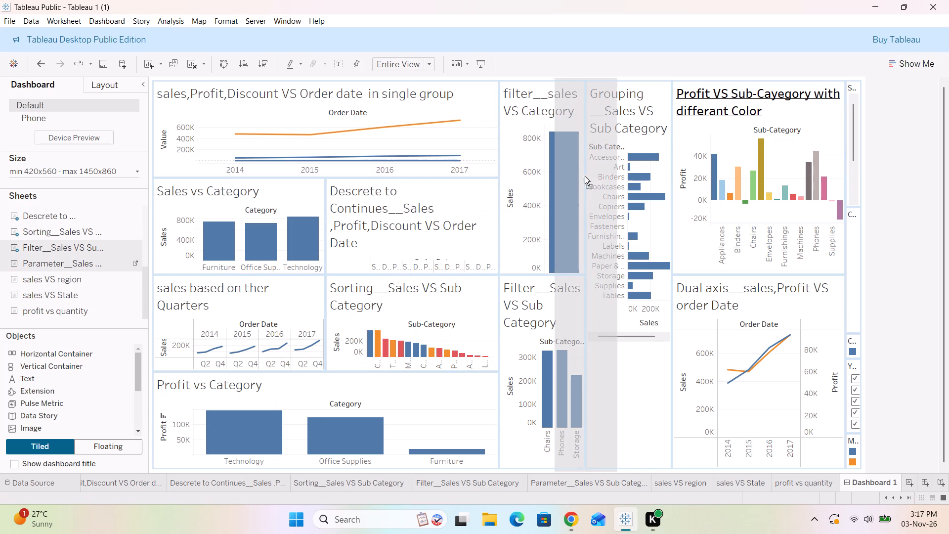
{"action": "left_click_drag", "start_coordinate": [585, 177], "coordinate": [618, 364]}
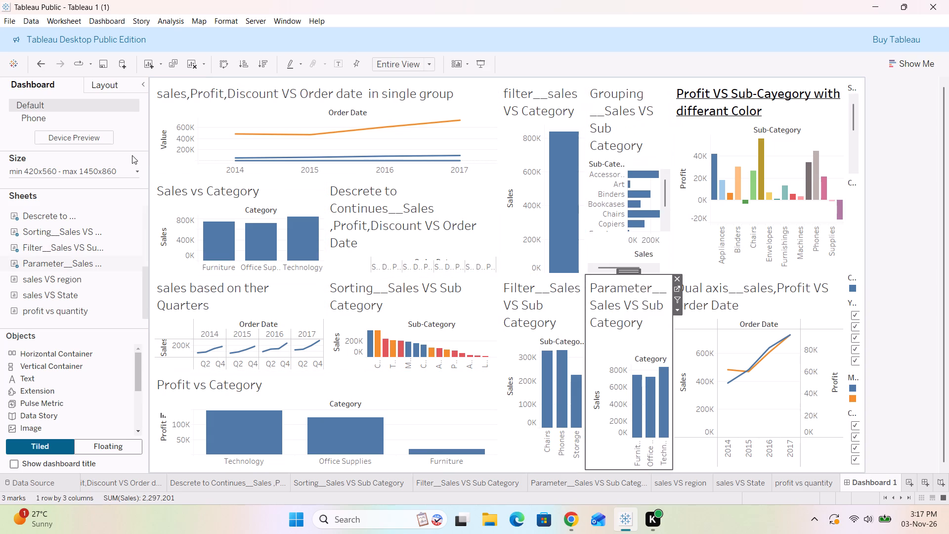
Set the dashboard's maximum width to 1650 px.
{"action": "left_click", "coordinate": [137, 171]}
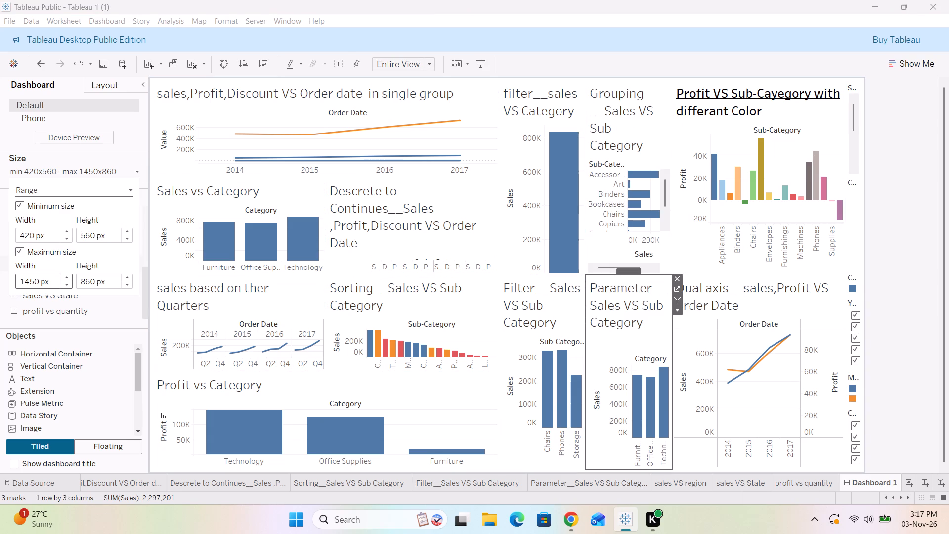
{"action": "left_click", "coordinate": [62, 284]}
{"action": "left_click", "coordinate": [66, 277]}
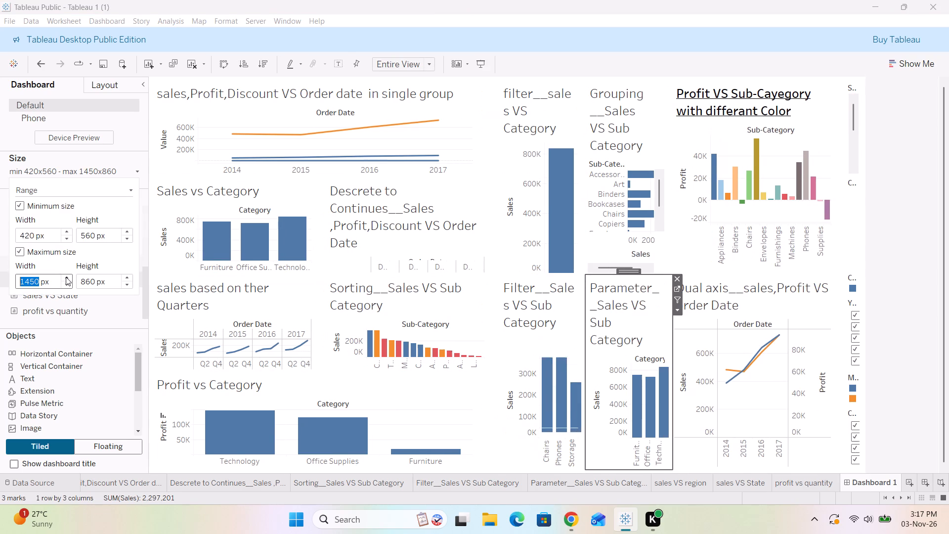
{"action": "left_click", "coordinate": [66, 277]}
{"action": "left_click", "coordinate": [66, 277]}
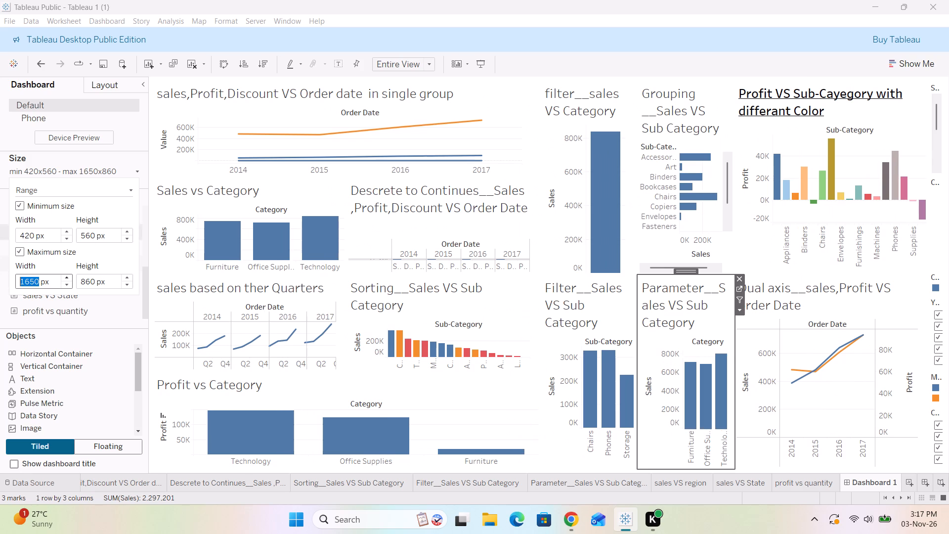
{"action": "left_click", "coordinate": [137, 169]}
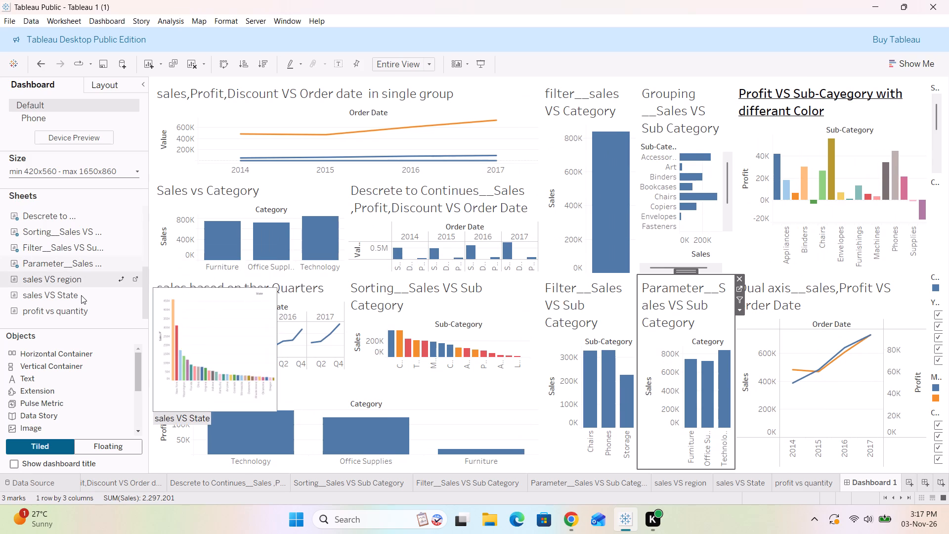
Add the sales VS region sheet to the right of the Profit vs Category chart.
{"action": "left_click_drag", "start_coordinate": [66, 282], "coordinate": [489, 412]}
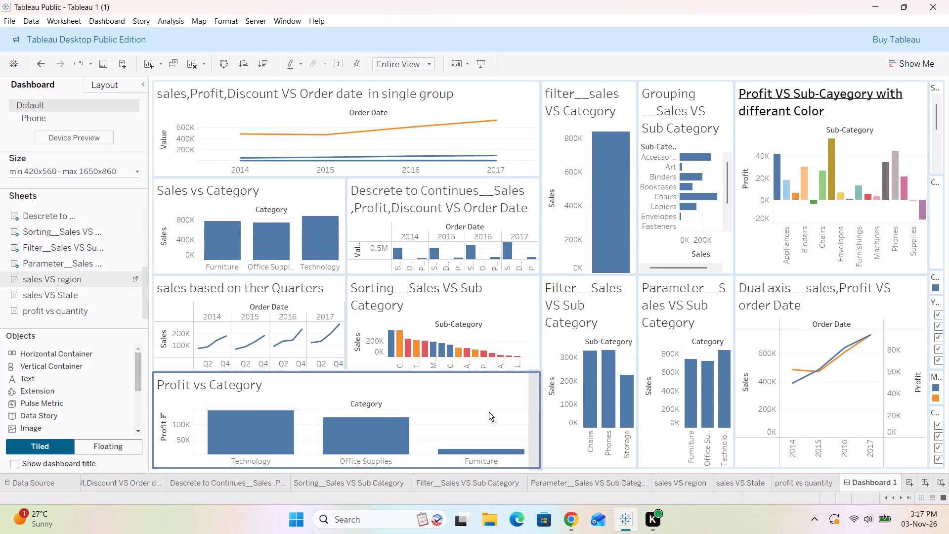
{"action": "left_click_drag", "start_coordinate": [489, 412], "coordinate": [479, 412]}
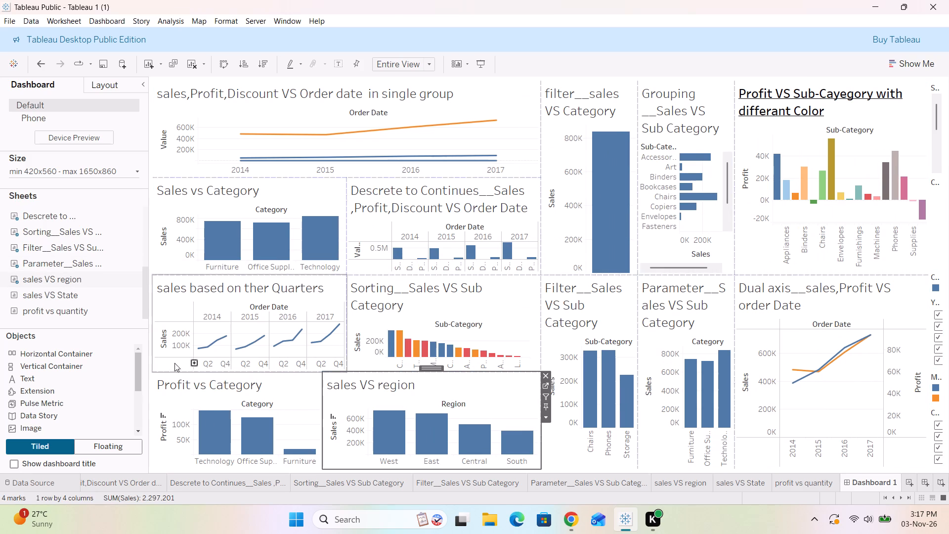
Add the sales VS State sheet to the right of the sales,Profit,Discount VS Order date chart in the top row.
{"action": "left_click_drag", "start_coordinate": [73, 292], "coordinate": [451, 282]}
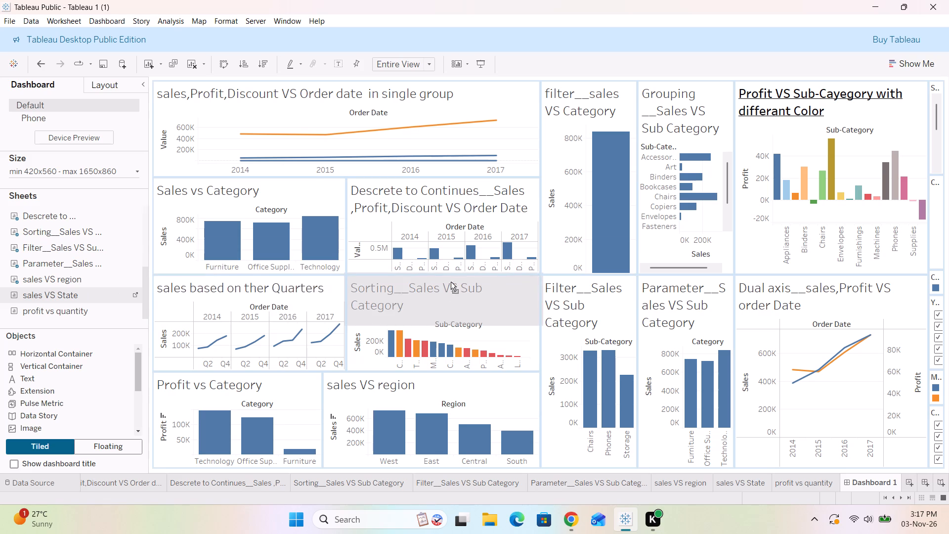
{"action": "left_click_drag", "start_coordinate": [451, 282], "coordinate": [478, 102]}
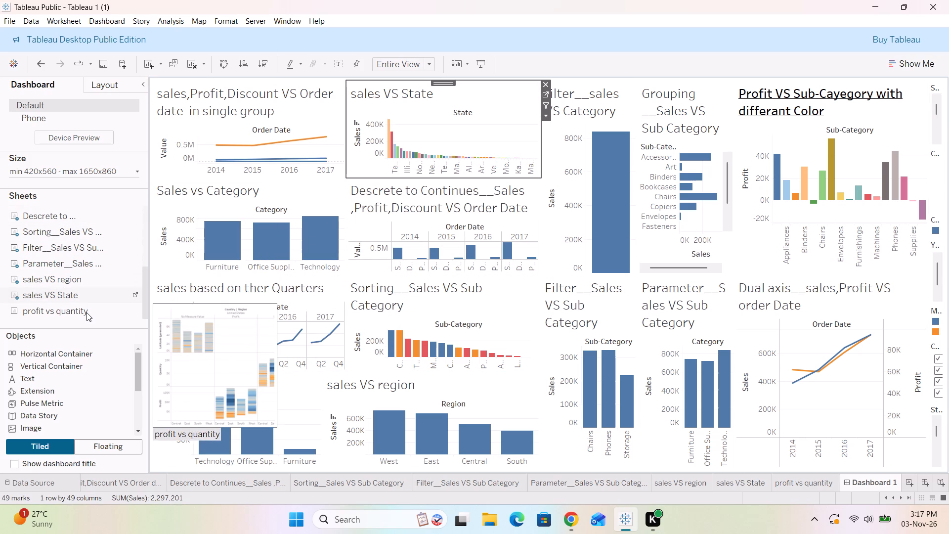
Add the profit vs quantity sheet above the Filter__Sales VS Sub Category chart.
{"action": "left_click_drag", "start_coordinate": [86, 312], "coordinate": [547, 284]}
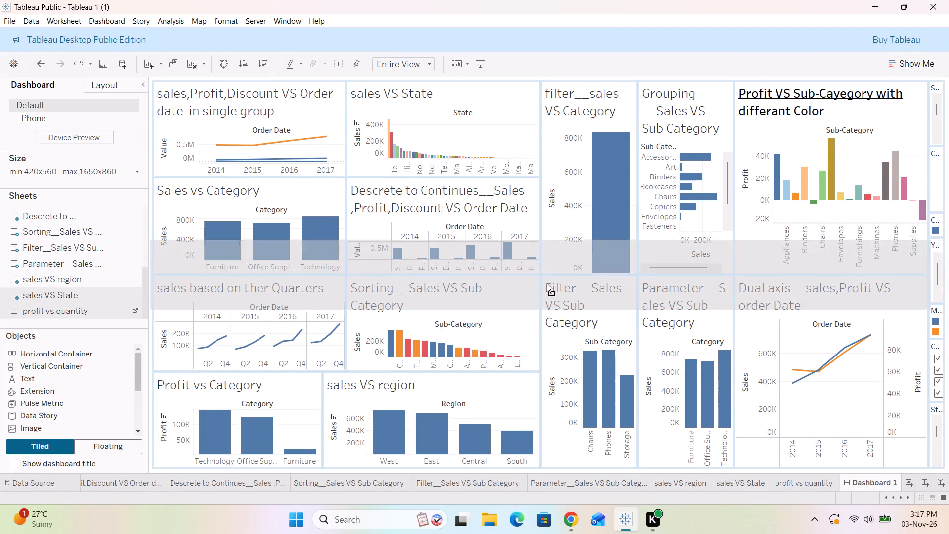
{"action": "left_click_drag", "start_coordinate": [547, 284], "coordinate": [575, 297]}
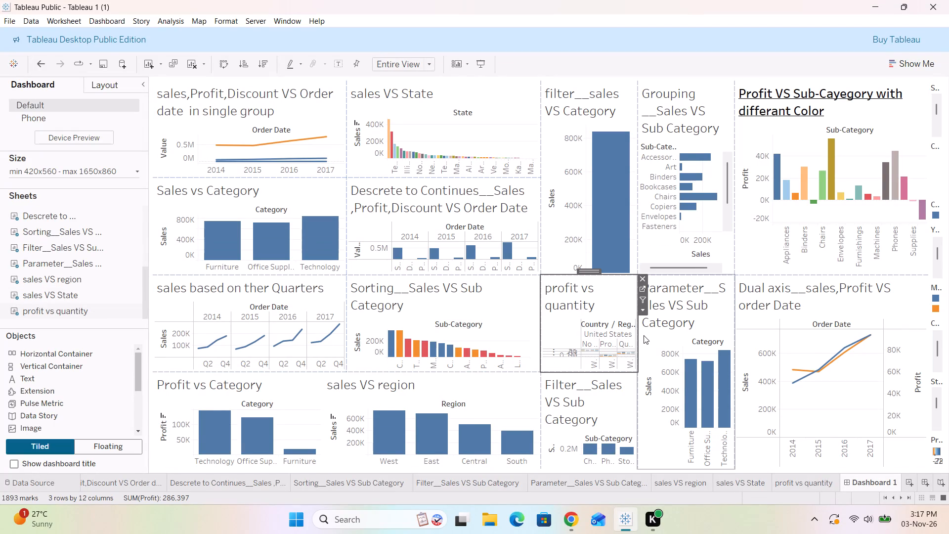
Widen the profit vs quantity chart's column toward the Parameter__Sales VS Sub Category chart.
{"action": "left_click_drag", "start_coordinate": [637, 334], "coordinate": [657, 330]}
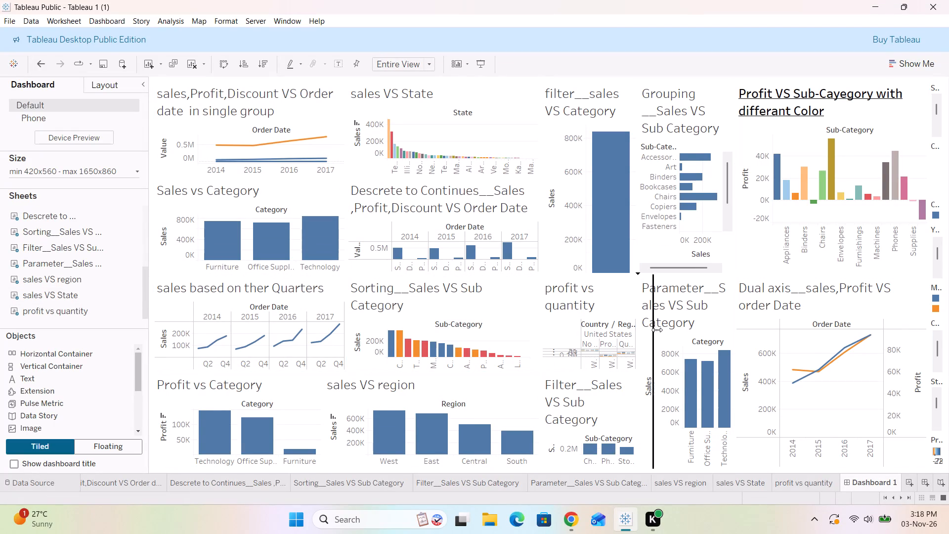
{"action": "left_click_drag", "start_coordinate": [657, 330], "coordinate": [658, 329]}
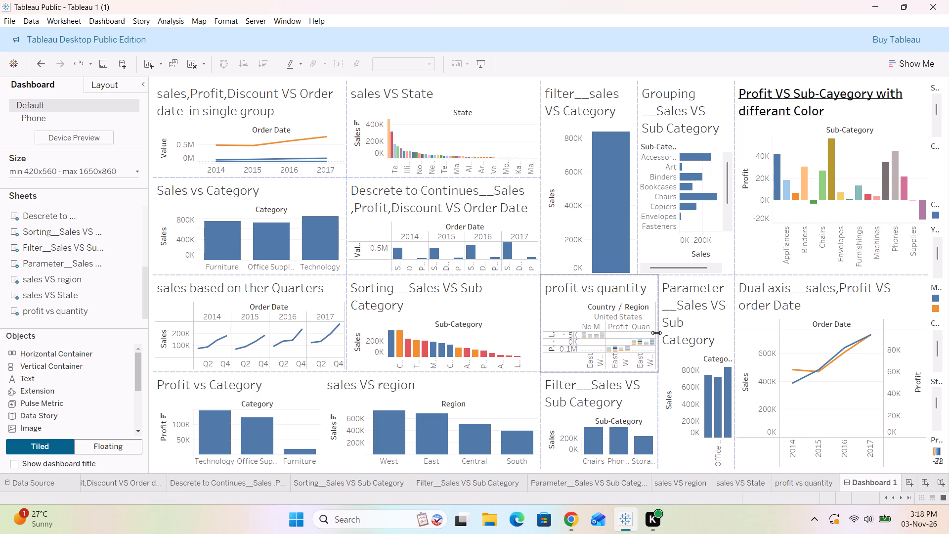
{"action": "left_click_drag", "start_coordinate": [656, 339], "coordinate": [670, 339]}
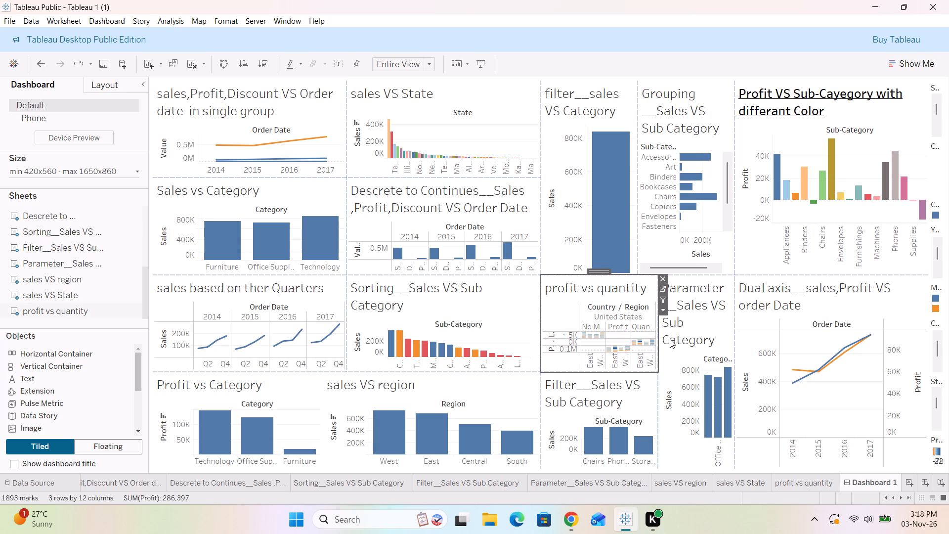
Widen the Parameter__Sales VS Sub Category chart toward the Dual axis__sales,Profit VS order Date chart.
{"action": "left_click", "coordinate": [750, 342]}
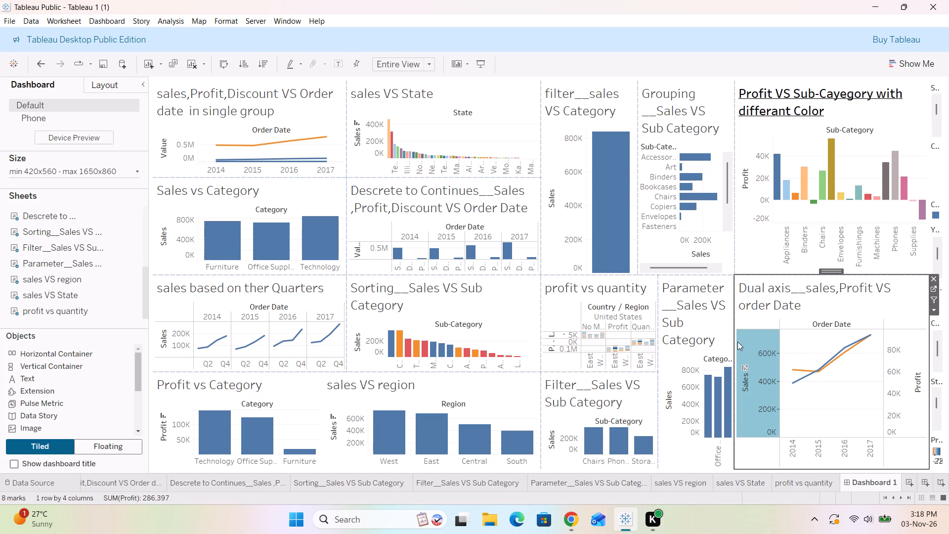
{"action": "left_click", "coordinate": [737, 342]}
{"action": "left_click_drag", "start_coordinate": [735, 339], "coordinate": [750, 337]}
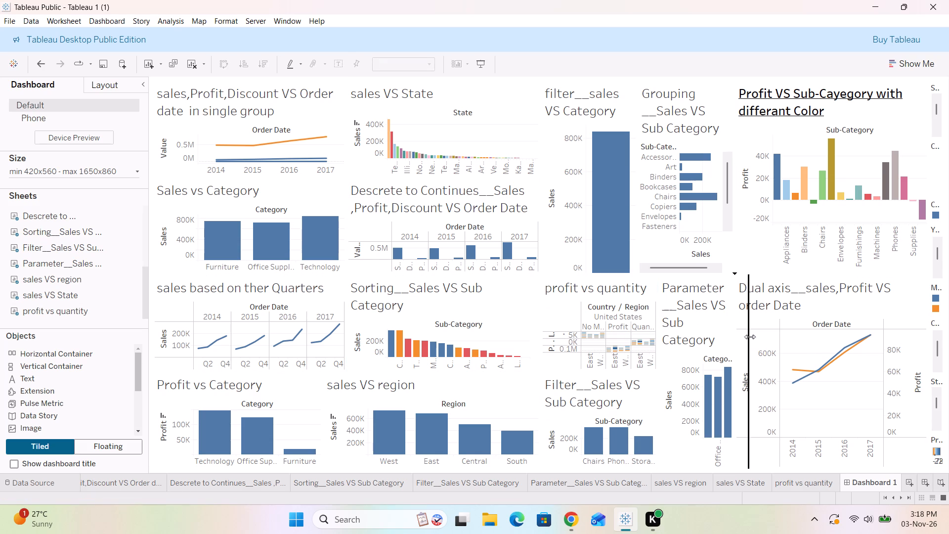
{"action": "left_click_drag", "start_coordinate": [750, 337], "coordinate": [755, 337]}
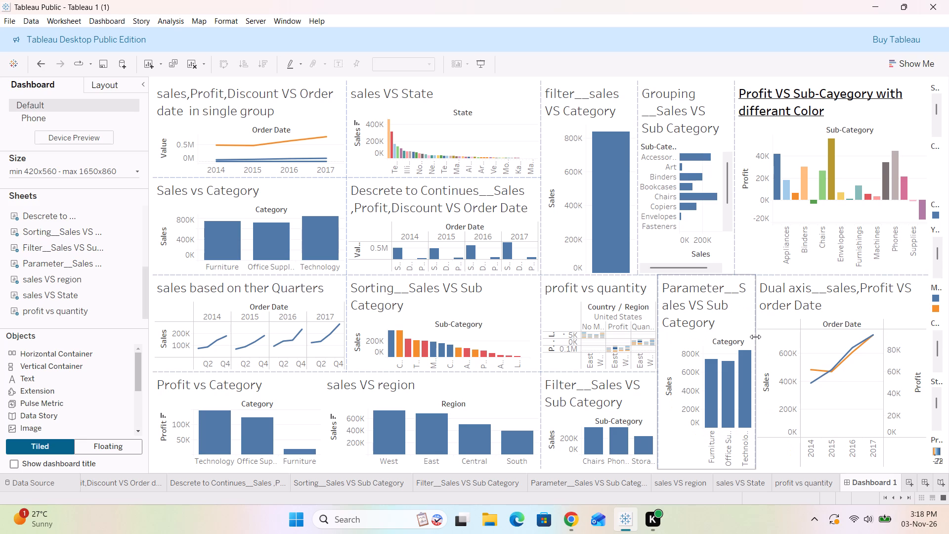
{"action": "left_click_drag", "start_coordinate": [755, 337], "coordinate": [765, 337]}
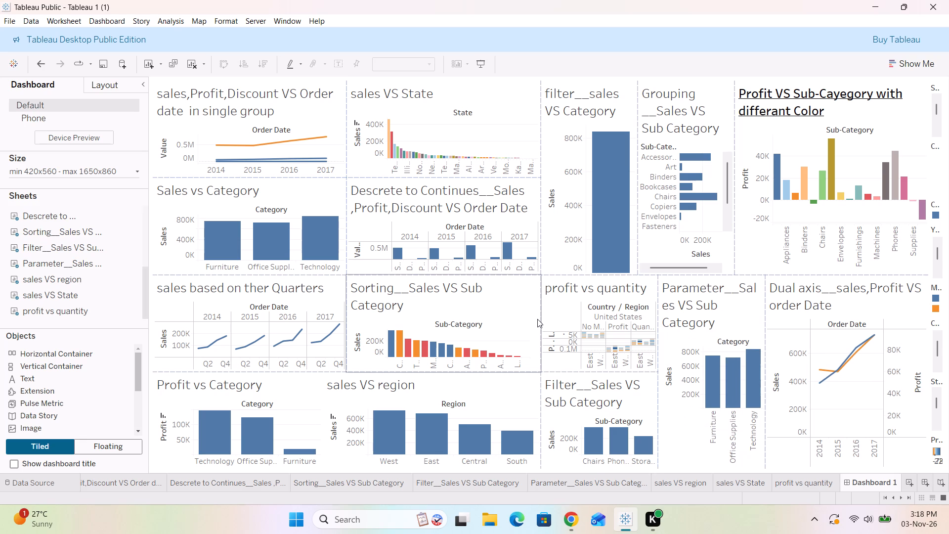
Narrow the sales based on ther Quarters and Sorting__Sales VS Sub Category charts to give the profit vs quantity chart more width.
{"action": "left_click_drag", "start_coordinate": [540, 319], "coordinate": [518, 319]}
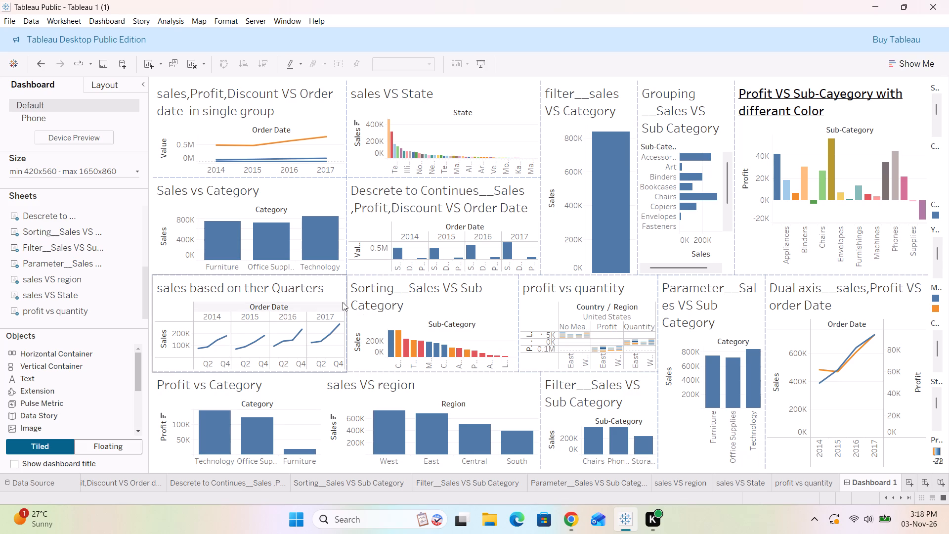
{"action": "left_click_drag", "start_coordinate": [346, 304], "coordinate": [334, 303]}
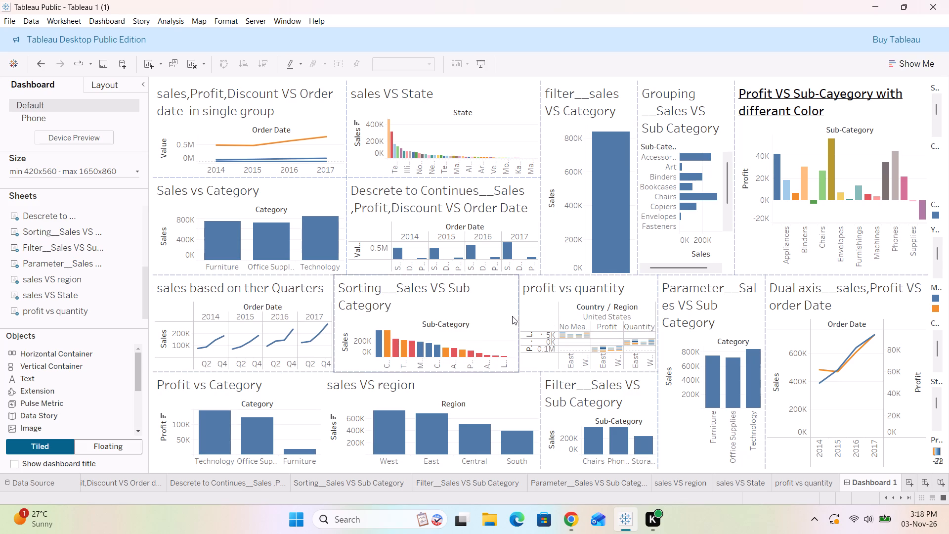
{"action": "left_click_drag", "start_coordinate": [520, 316], "coordinate": [506, 316]}
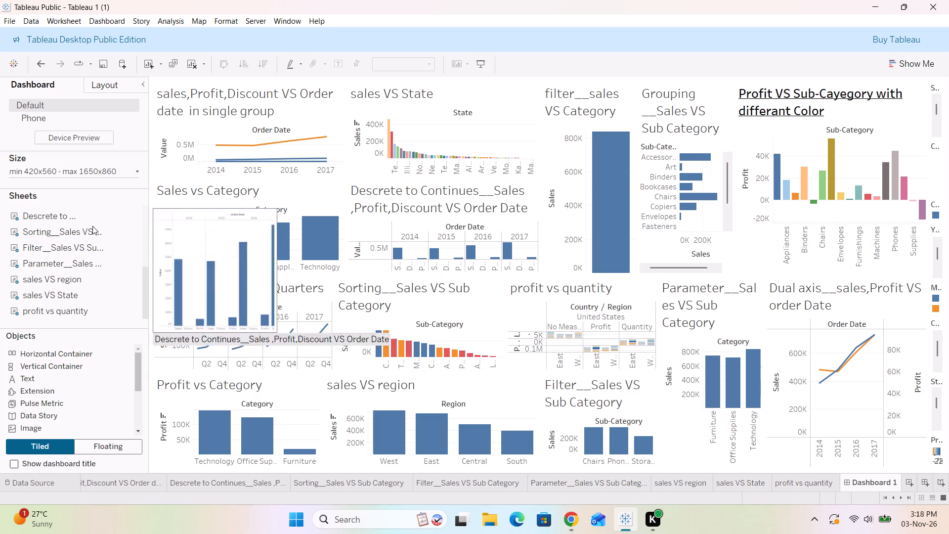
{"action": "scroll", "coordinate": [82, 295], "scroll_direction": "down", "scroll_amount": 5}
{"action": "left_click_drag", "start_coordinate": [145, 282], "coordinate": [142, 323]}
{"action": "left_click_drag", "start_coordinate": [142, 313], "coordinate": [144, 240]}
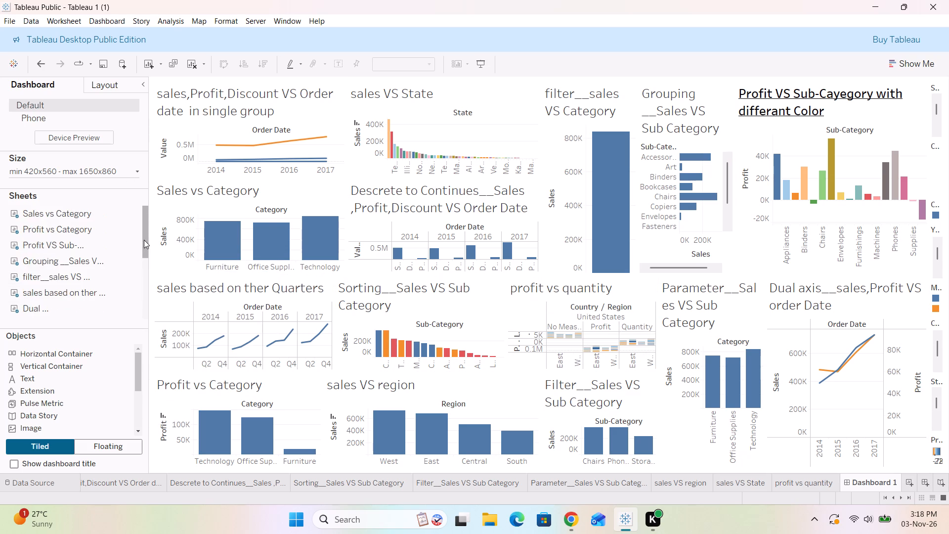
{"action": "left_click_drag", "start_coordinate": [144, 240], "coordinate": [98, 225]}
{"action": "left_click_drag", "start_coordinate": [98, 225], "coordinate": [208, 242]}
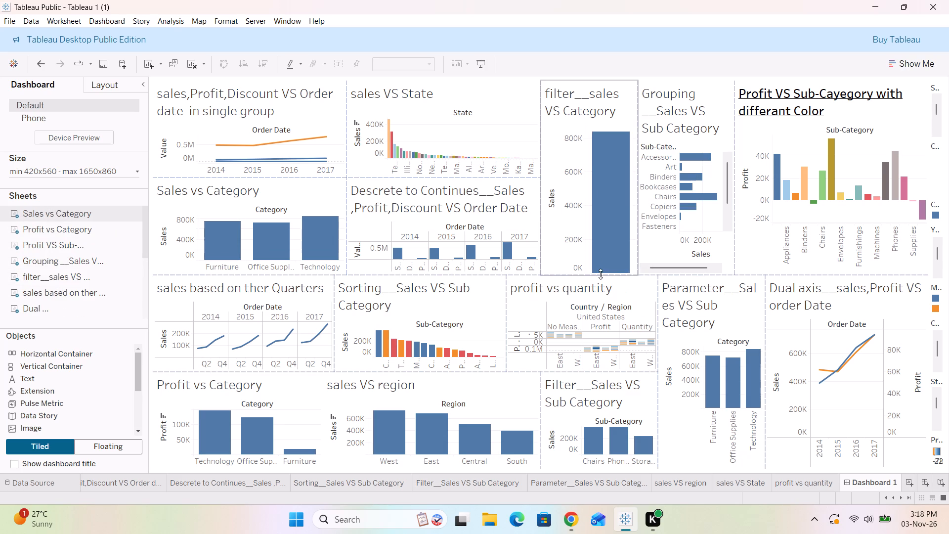
Reduce the height of the upper chart block slightly to give the charts beneath it more height.
{"action": "left_click_drag", "start_coordinate": [601, 274], "coordinate": [602, 257]}
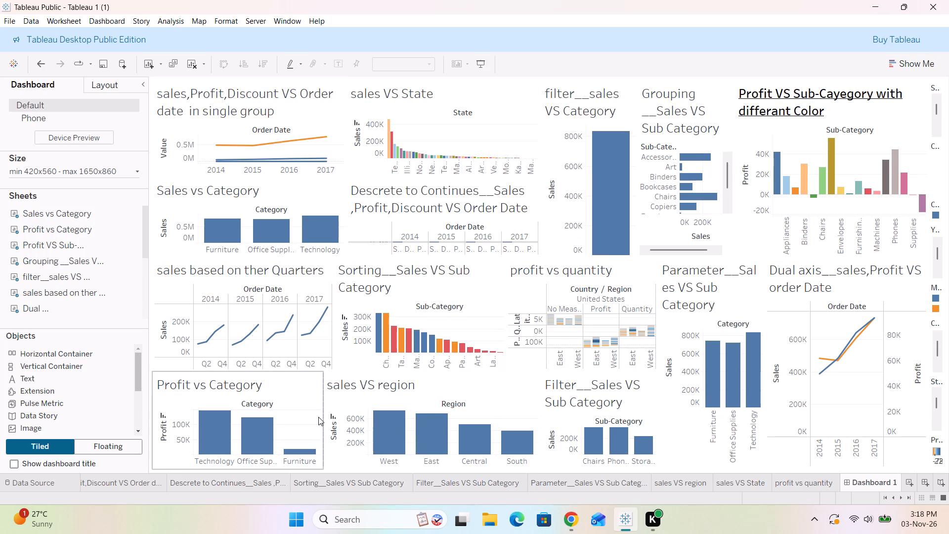
Widen the Profit vs Category chart into sales VS region, and the Filter__Sales VS Sub Category column toward the Parameter chart.
{"action": "left_click_drag", "start_coordinate": [324, 417], "coordinate": [342, 417]}
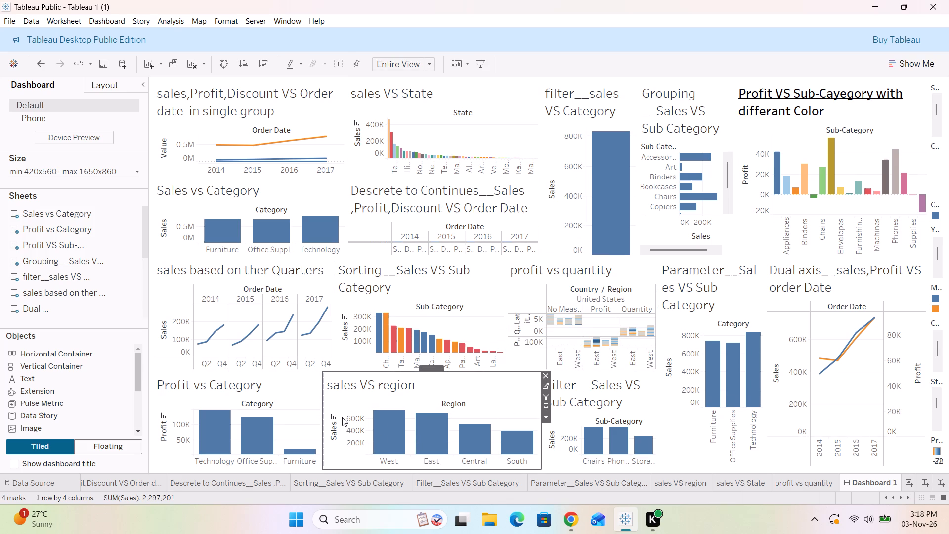
{"action": "left_click_drag", "start_coordinate": [322, 416], "coordinate": [331, 416]}
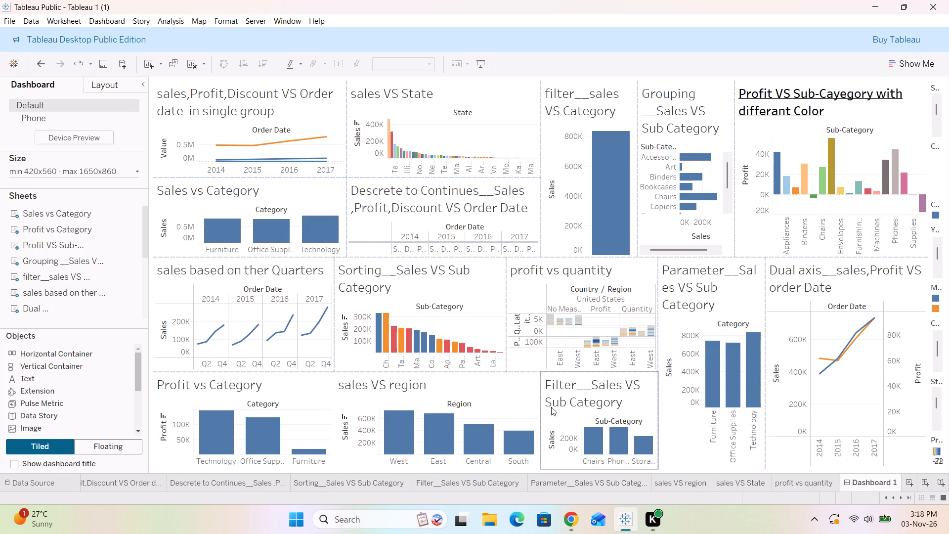
{"action": "left_click_drag", "start_coordinate": [659, 415], "coordinate": [665, 415]}
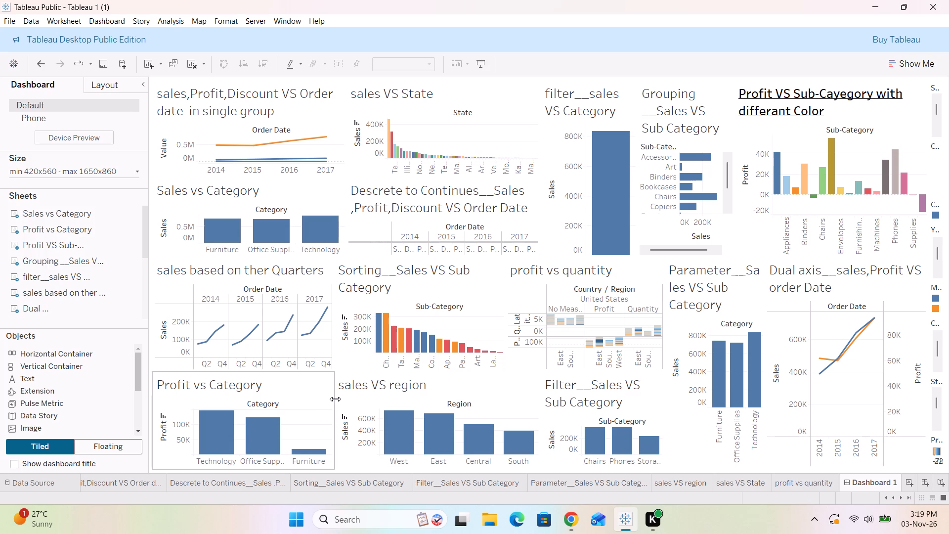
{"action": "left_click_drag", "start_coordinate": [335, 399], "coordinate": [360, 399]}
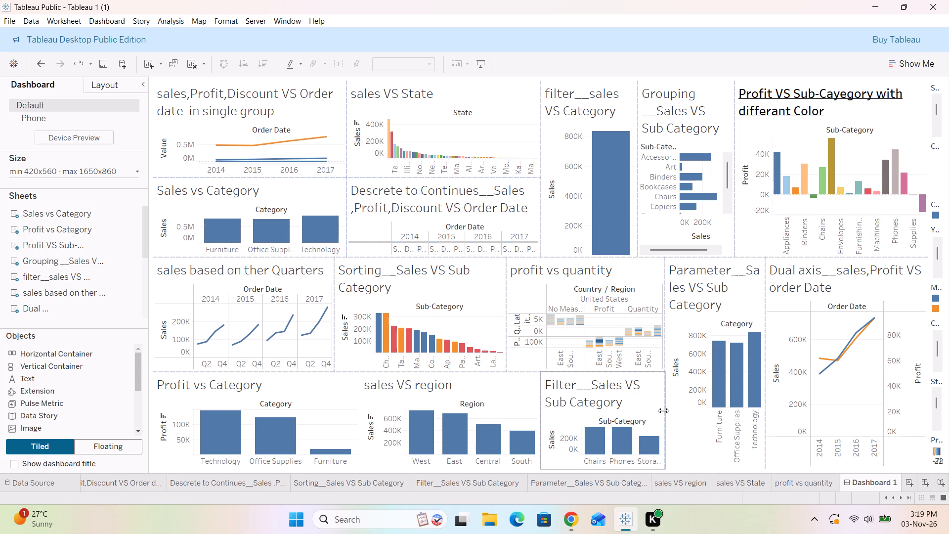
{"action": "left_click_drag", "start_coordinate": [663, 410], "coordinate": [675, 410]}
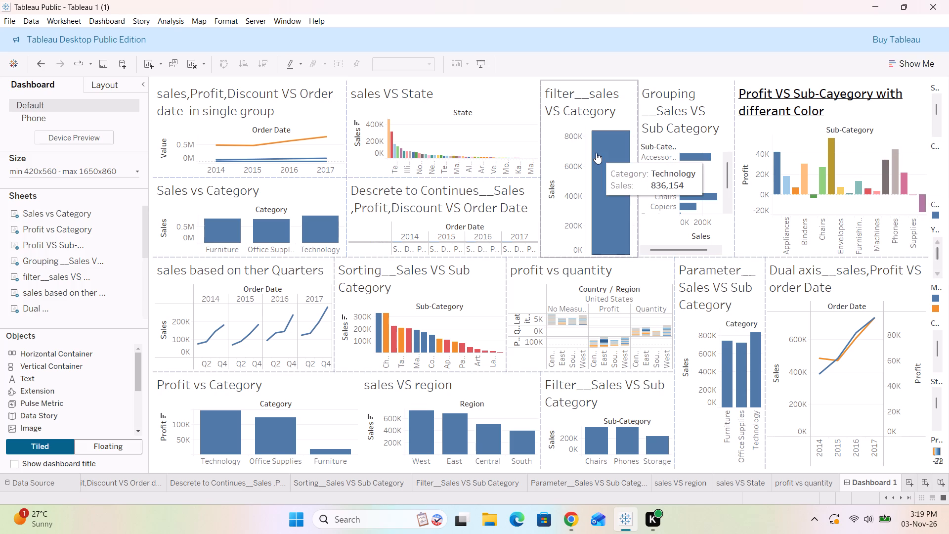
Set the dashboard's maximum width to 1550 px.
{"action": "left_click", "coordinate": [138, 172]}
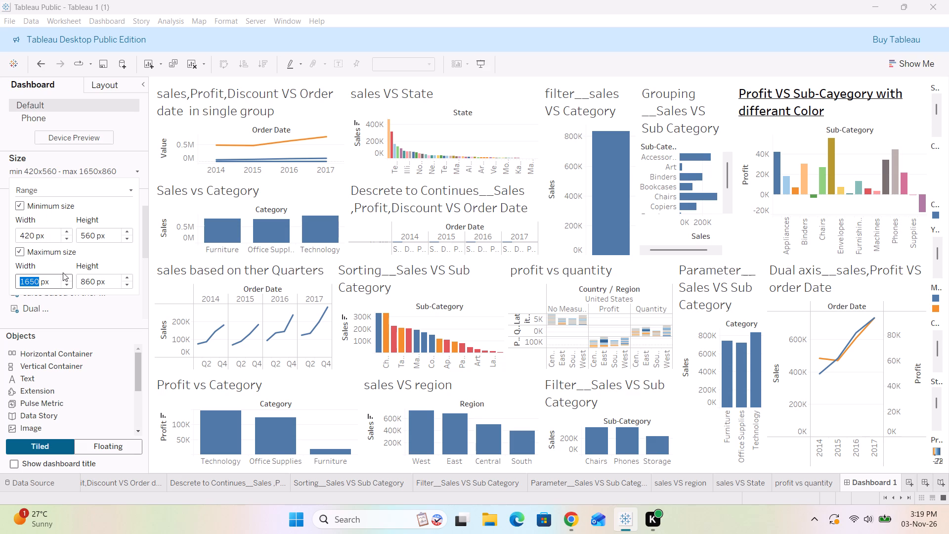
{"action": "left_click", "coordinate": [63, 278]}
{"action": "left_click", "coordinate": [63, 278]}
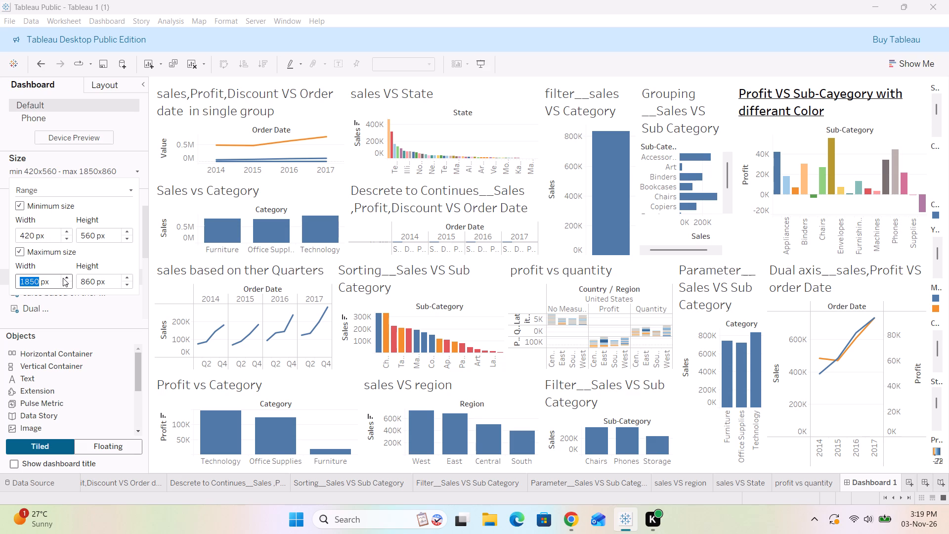
{"action": "left_click", "coordinate": [66, 277]}
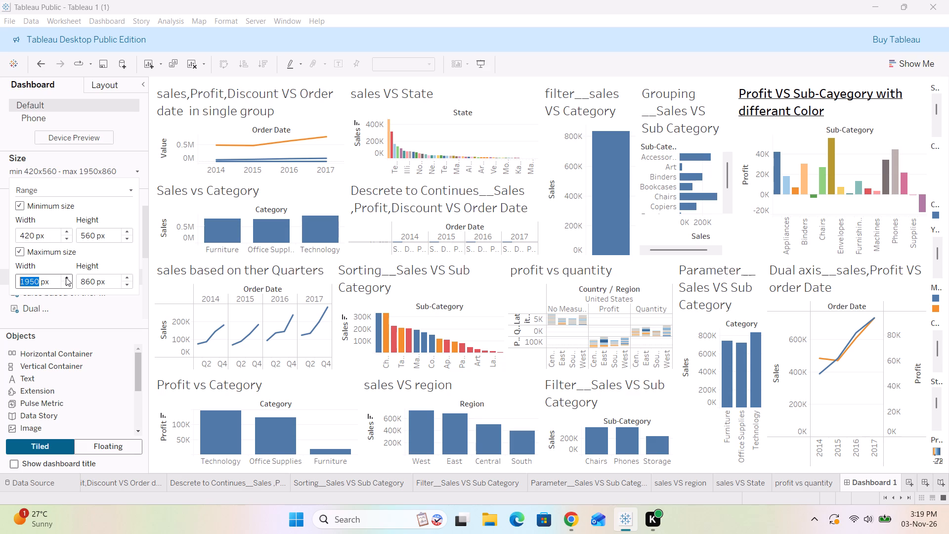
{"action": "left_click", "coordinate": [65, 286]}
{"action": "double_click", "coordinate": [65, 286]}
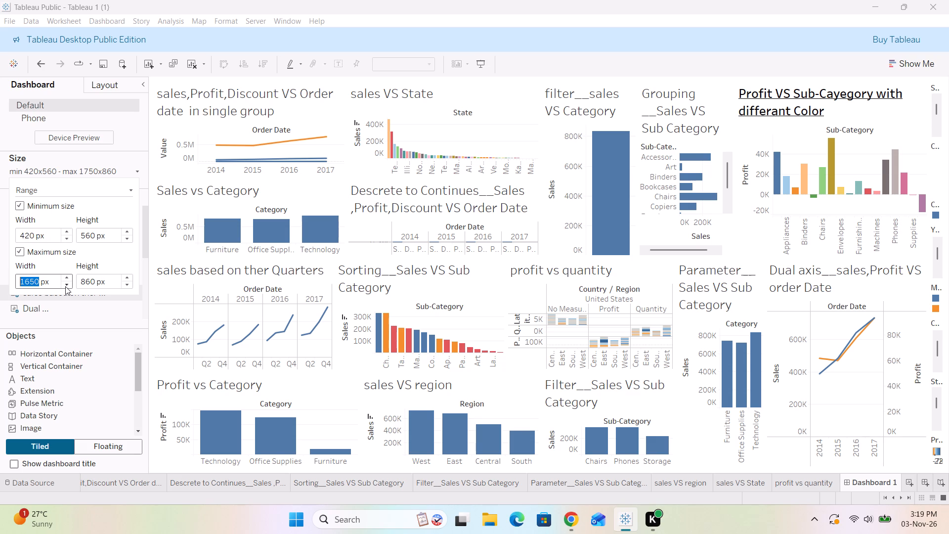
{"action": "triple_click", "coordinate": [65, 286]}
{"action": "left_click", "coordinate": [65, 286]}
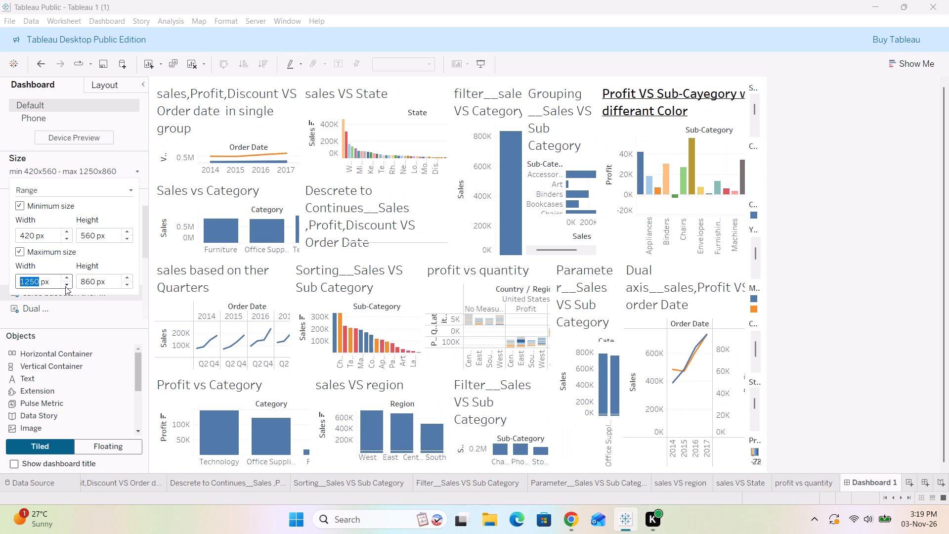
{"action": "left_click", "coordinate": [66, 276]}
{"action": "left_click", "coordinate": [66, 276]}
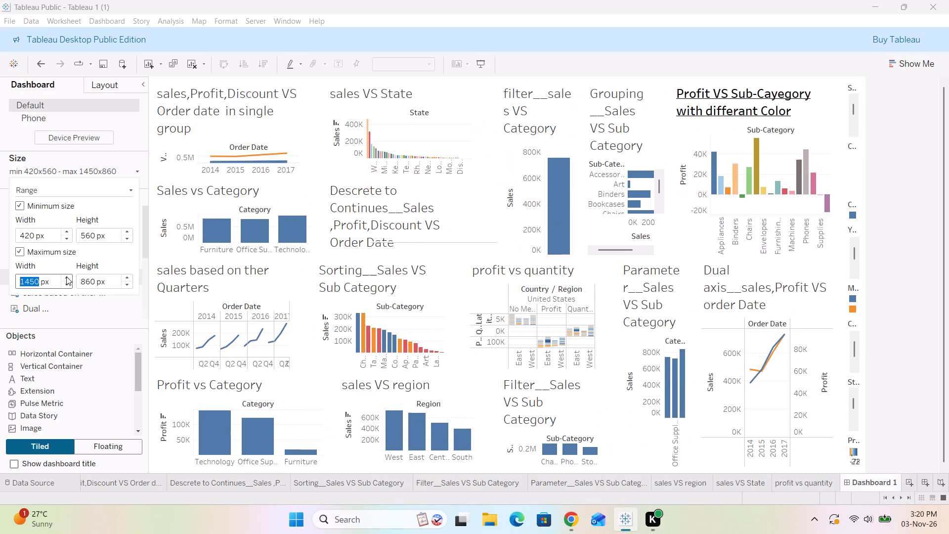
{"action": "left_click", "coordinate": [66, 276]}
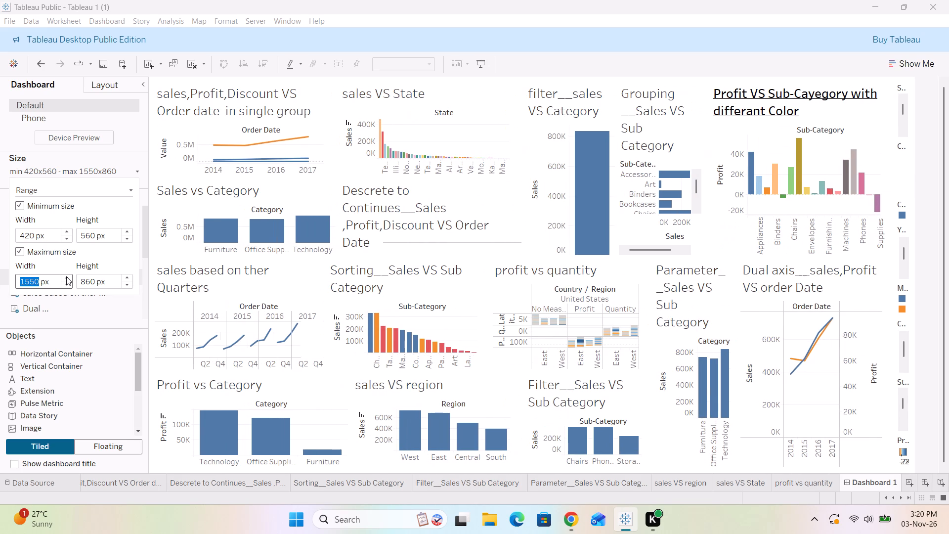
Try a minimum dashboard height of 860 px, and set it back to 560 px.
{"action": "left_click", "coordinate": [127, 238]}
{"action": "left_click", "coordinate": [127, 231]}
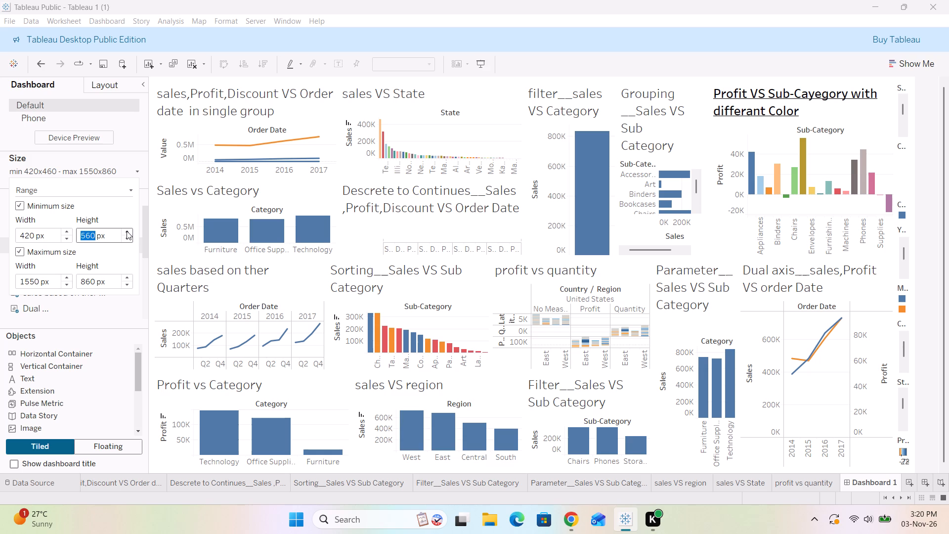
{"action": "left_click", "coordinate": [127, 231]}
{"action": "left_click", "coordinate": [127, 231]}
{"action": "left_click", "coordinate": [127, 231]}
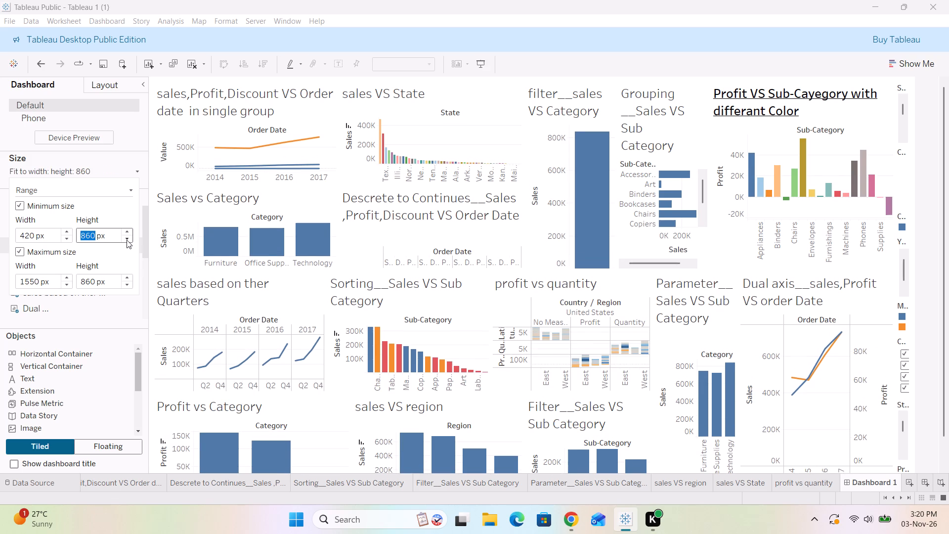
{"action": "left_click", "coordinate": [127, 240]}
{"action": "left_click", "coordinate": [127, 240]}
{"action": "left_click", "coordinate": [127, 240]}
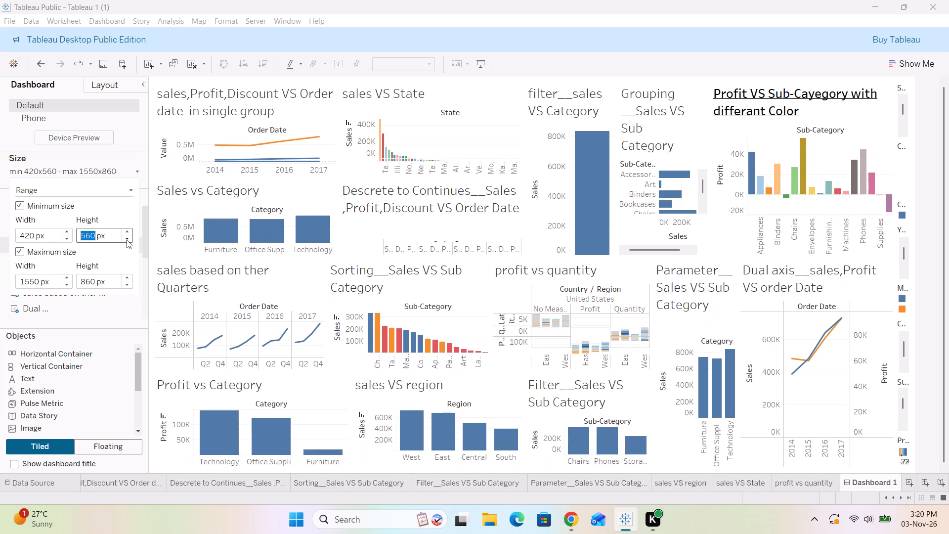
Set the dashboard's minimum size to 700 px wide by 460 px high.
{"action": "left_click", "coordinate": [127, 240]}
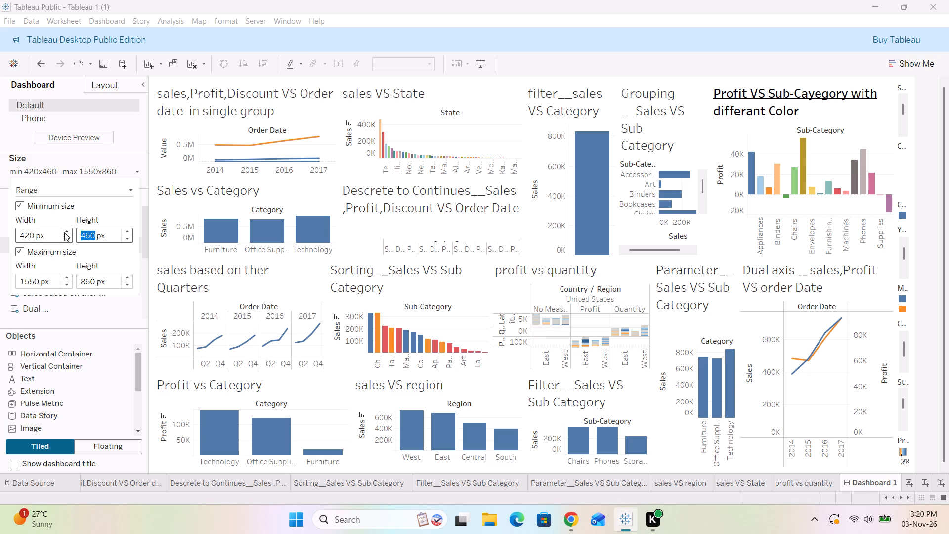
{"action": "left_click", "coordinate": [64, 232]}
{"action": "left_click", "coordinate": [64, 232]}
{"action": "left_click", "coordinate": [64, 232]}
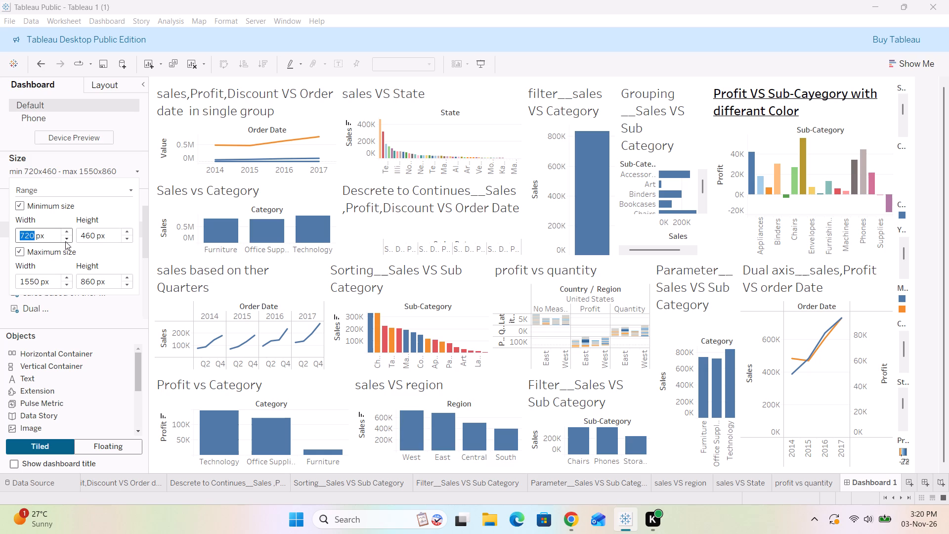
{"action": "triple_click", "coordinate": [65, 240]}
{"action": "triple_click", "coordinate": [65, 240]}
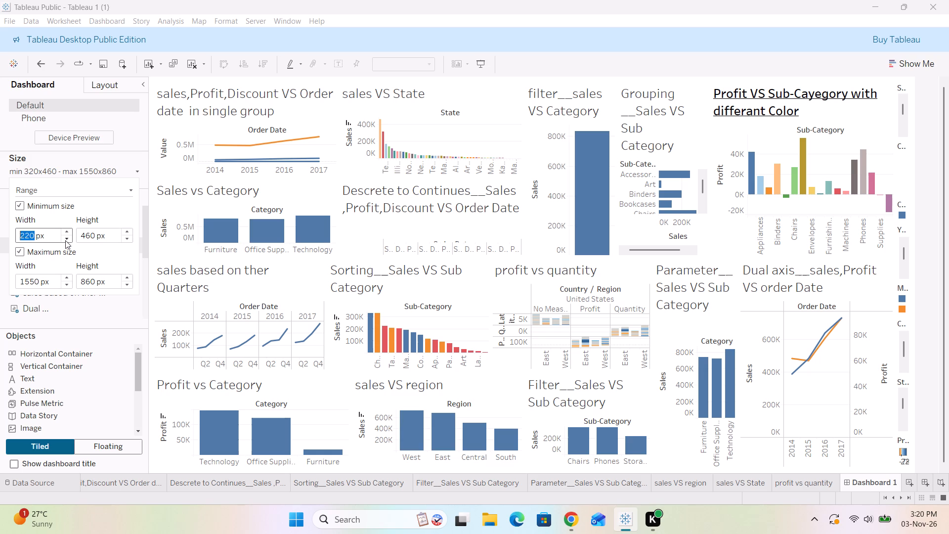
{"action": "left_click", "coordinate": [65, 240]}
{"action": "left_click", "coordinate": [65, 240]}
{"action": "triple_click", "coordinate": [65, 232]}
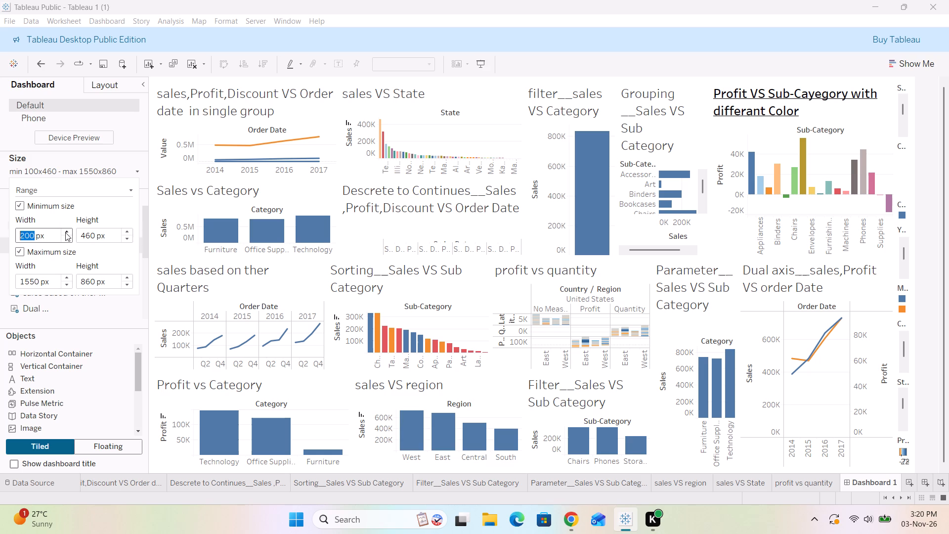
{"action": "left_click", "coordinate": [65, 232]}
{"action": "left_click", "coordinate": [65, 232]}
{"action": "left_click", "coordinate": [65, 232]}
{"action": "left_click", "coordinate": [143, 173]}
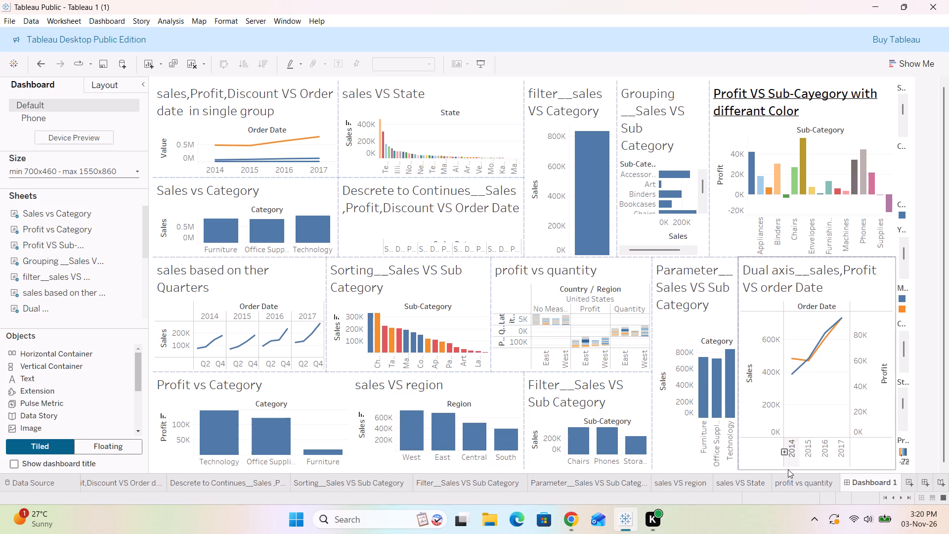
Look through the individual worksheets from profit vs quantity back to Sales vs Category, and return to Dashboard 1.
{"action": "left_click", "coordinate": [807, 484]}
{"action": "key", "text": "Left"}
{"action": "key", "text": "Left"}
{"action": "key", "text": "Left"}
{"action": "key", "text": "Left"}
{"action": "key", "text": "Left"}
{"action": "key", "text": "Left"}
{"action": "key", "text": "Left"}
{"action": "key", "text": "Left"}
{"action": "key", "text": "Left"}
{"action": "key", "text": "Left"}
{"action": "key", "text": "Left"}
{"action": "key", "text": "Left"}
{"action": "key", "text": "Left"}
{"action": "key", "text": "Left"}
{"action": "key", "text": "Left"}
{"action": "key", "text": "Left"}
{"action": "key", "text": "Left"}
{"action": "key", "text": "Left"}
{"action": "key", "text": "Left"}
{"action": "key", "text": "Left"}
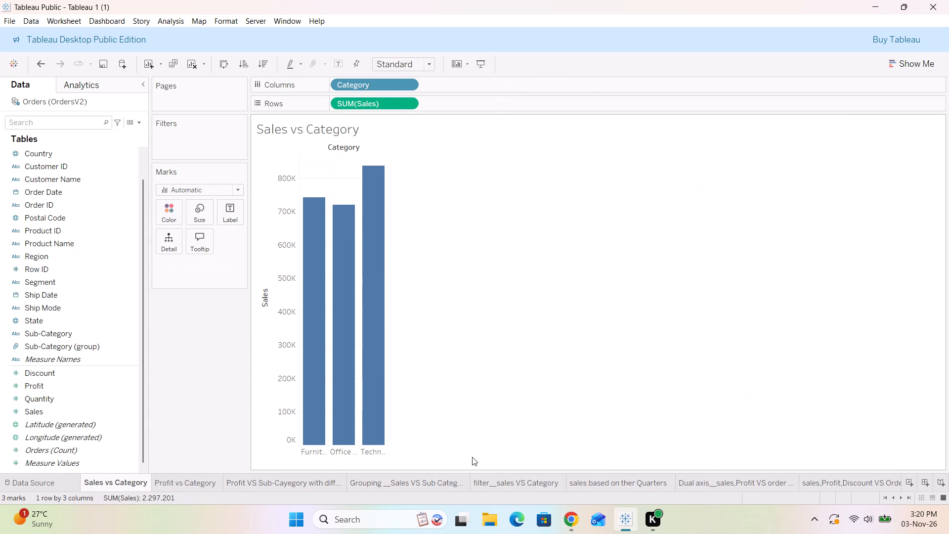
{"action": "key", "text": "Right"}
{"action": "key", "text": "Right"}
{"action": "key", "text": "Right"}
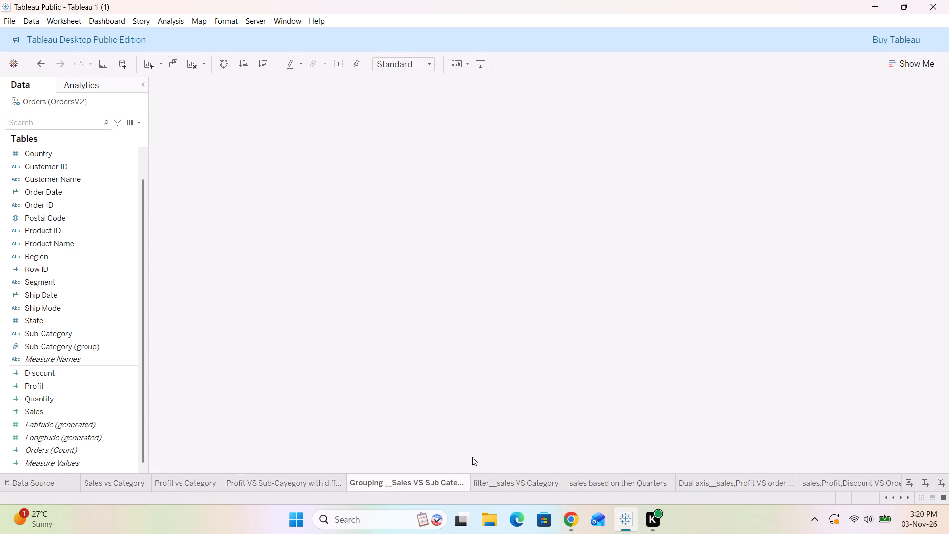
{"action": "key", "text": "Right"}
{"action": "key", "text": "Right"}
{"action": "key", "text": "Right"}
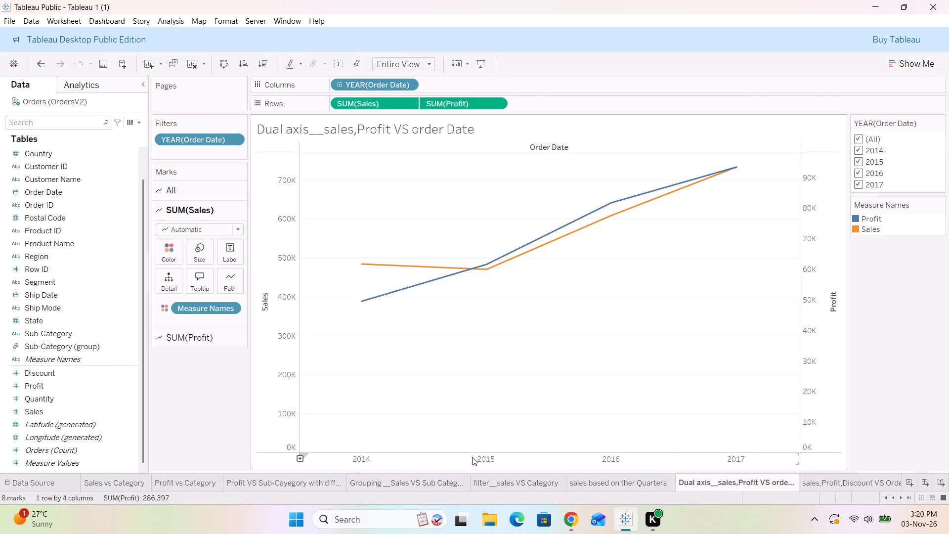
{"action": "key", "text": "Right"}
{"action": "key", "text": "Right"}
{"action": "key", "text": "Right"}
{"action": "key", "text": "Right"}
{"action": "key", "text": "Right"}
{"action": "key", "text": "Right"}
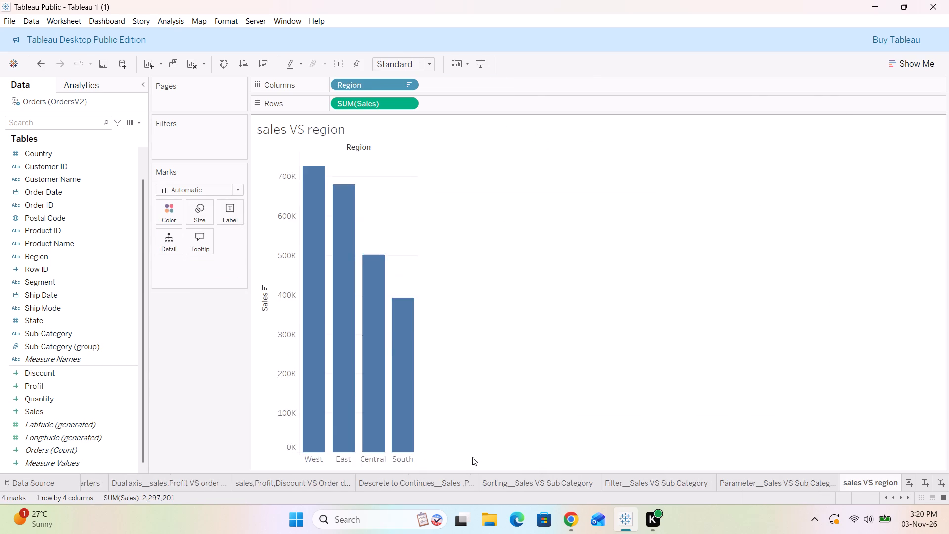
{"action": "key", "text": "Right"}
{"action": "key", "text": "Right"}
{"action": "key", "text": "Right"}
{"action": "key", "text": "Right"}
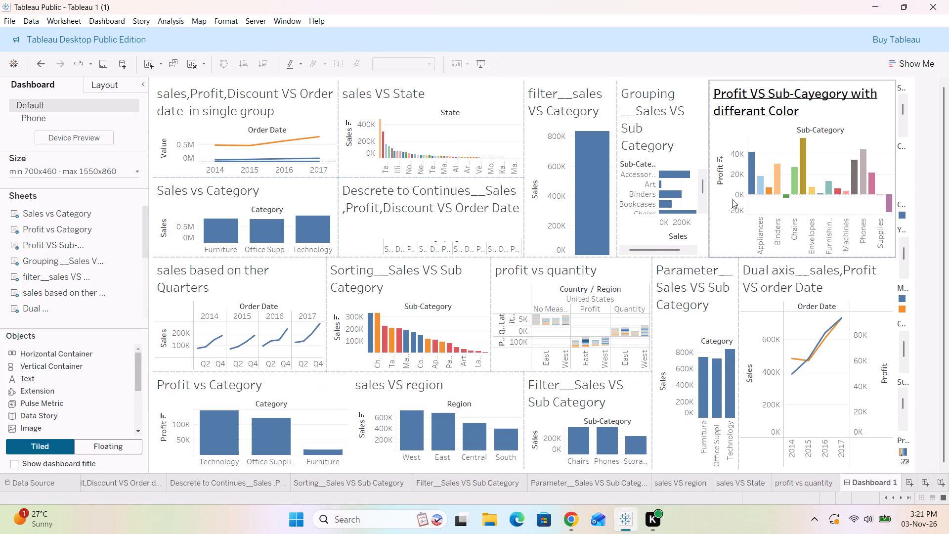
Widen the Grouping__Sales VS Sub Category chart into Profit VS Sub-Category, and the sales VS State column slightly into filter__sales VS Category.
{"action": "left_click_drag", "start_coordinate": [708, 179], "coordinate": [735, 179]}
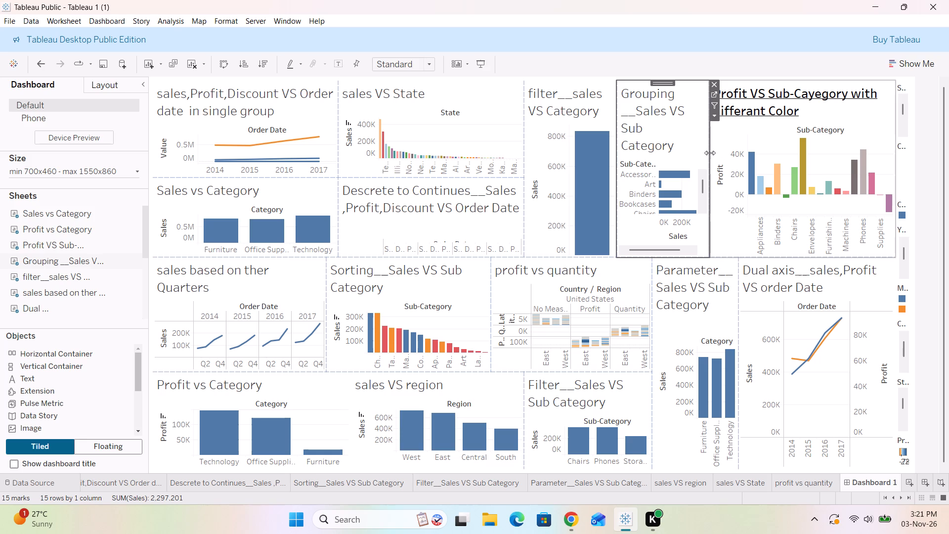
{"action": "left_click_drag", "start_coordinate": [710, 153], "coordinate": [731, 104]}
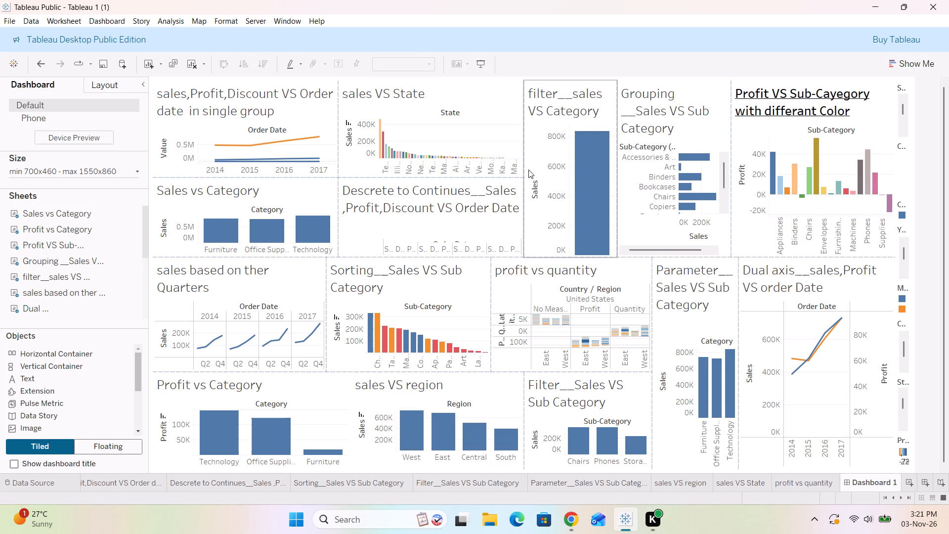
{"action": "left_click_drag", "start_coordinate": [523, 170], "coordinate": [531, 169]}
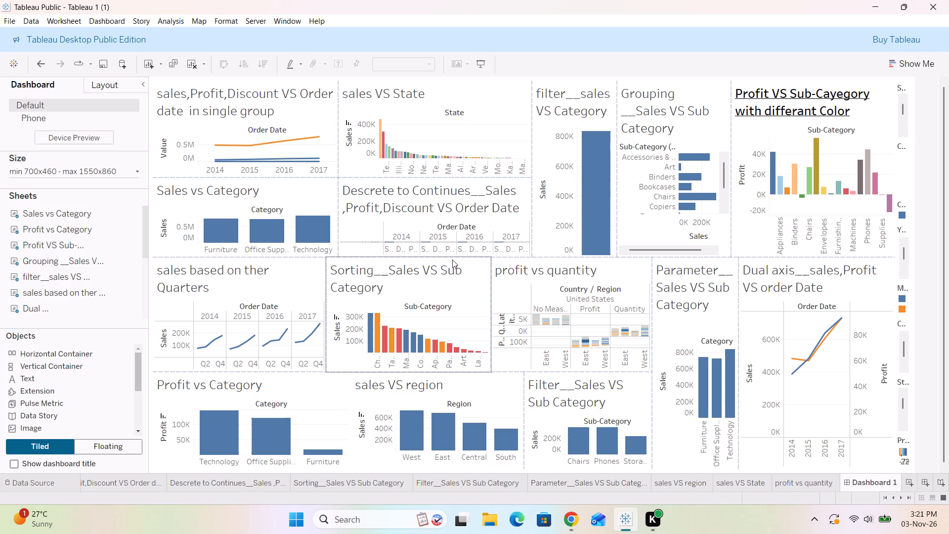
Rebalance the upper block's rows to give Sales vs Category and Descrete to Continues more height, with the whole block only slightly taller.
{"action": "left_click_drag", "start_coordinate": [453, 258], "coordinate": [454, 267]}
{"action": "left_click_drag", "start_coordinate": [454, 267], "coordinate": [460, 282]}
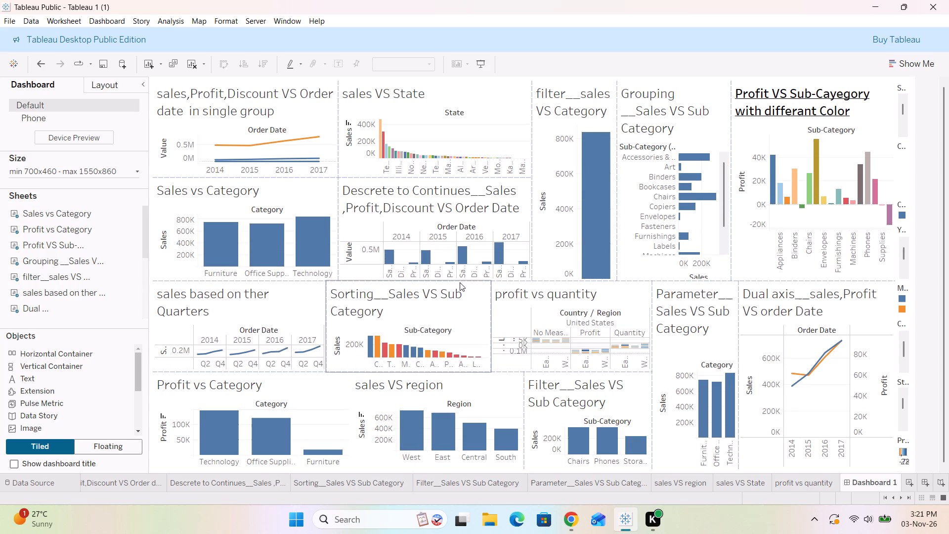
{"action": "left_click", "coordinate": [458, 281]}
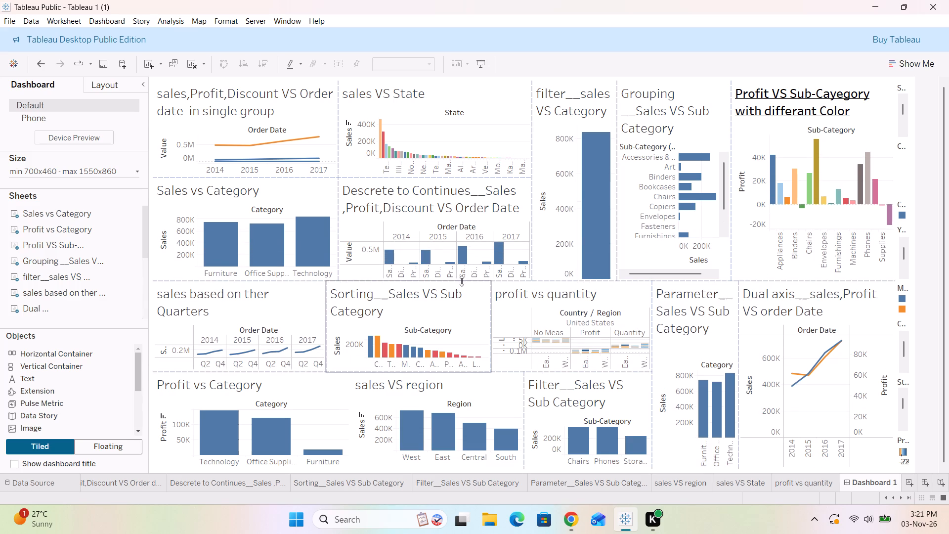
{"action": "left_click", "coordinate": [460, 279]}
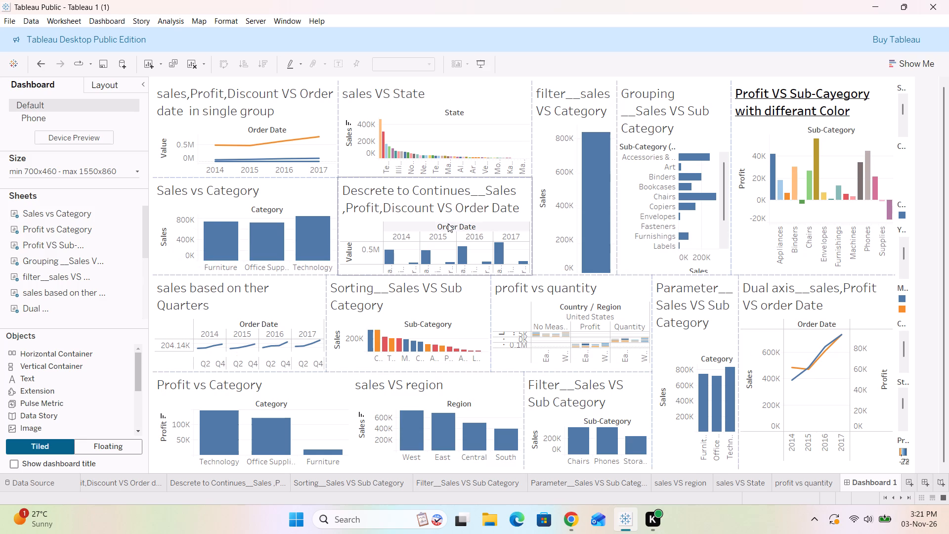
{"action": "left_click_drag", "start_coordinate": [458, 178], "coordinate": [453, 169]}
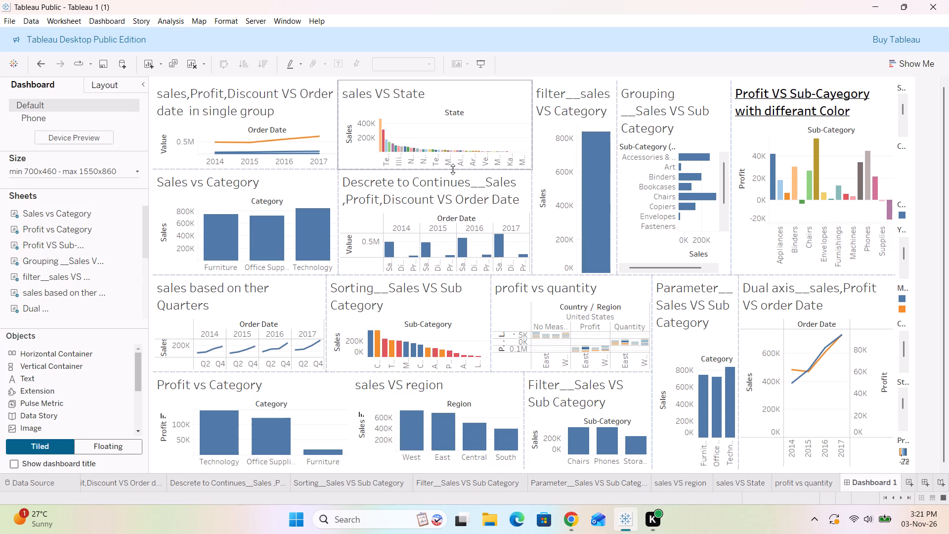
{"action": "left_click", "coordinate": [284, 275]}
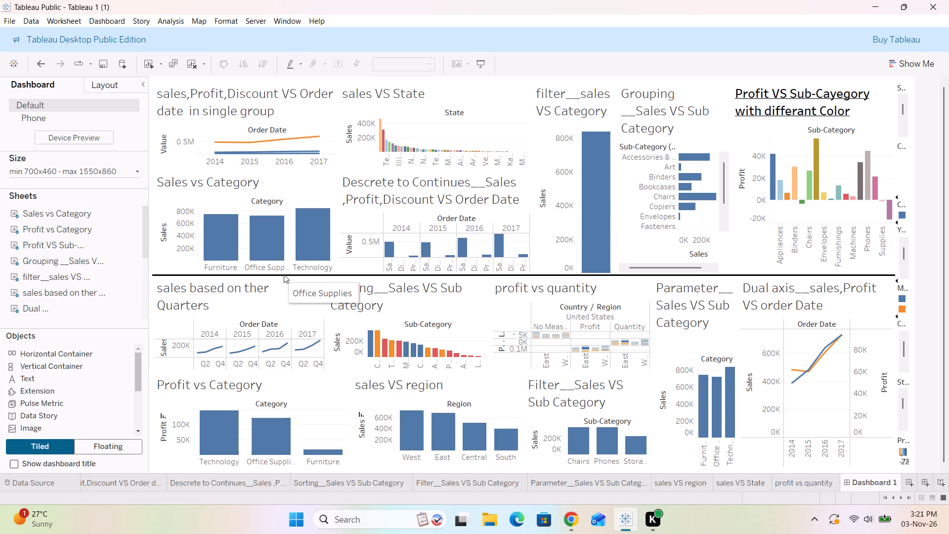
{"action": "left_click_drag", "start_coordinate": [284, 274], "coordinate": [281, 261]}
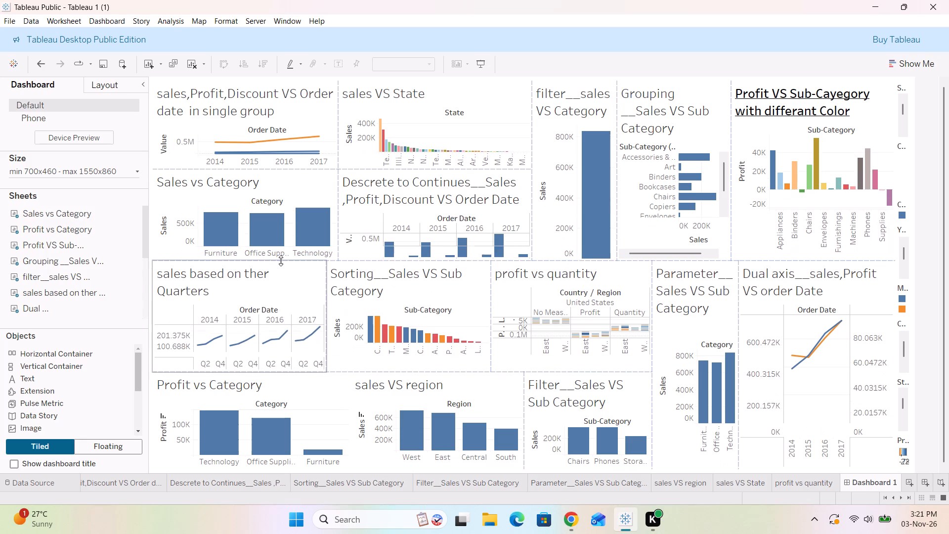
Narrow Sales vs Category and the sales,Profit,Discount chart above it to align with the sales based on ther Quarters chart.
{"action": "left_click_drag", "start_coordinate": [340, 211], "coordinate": [336, 211]}
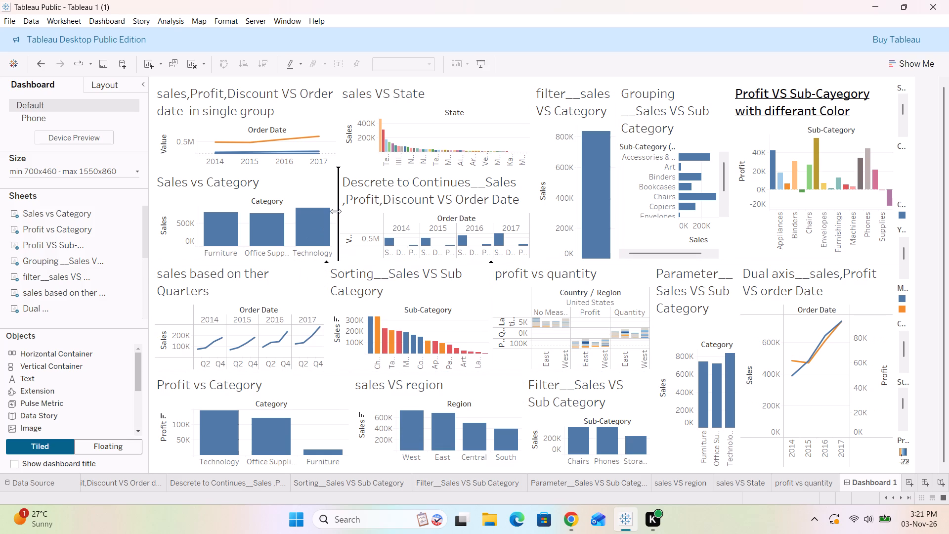
{"action": "left_click_drag", "start_coordinate": [336, 211], "coordinate": [331, 211]}
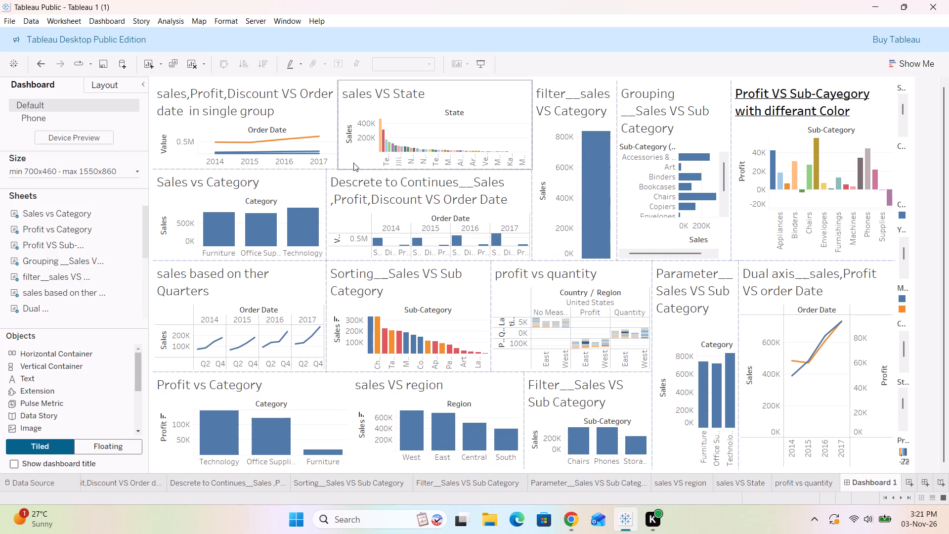
{"action": "left_click_drag", "start_coordinate": [339, 123], "coordinate": [330, 123]}
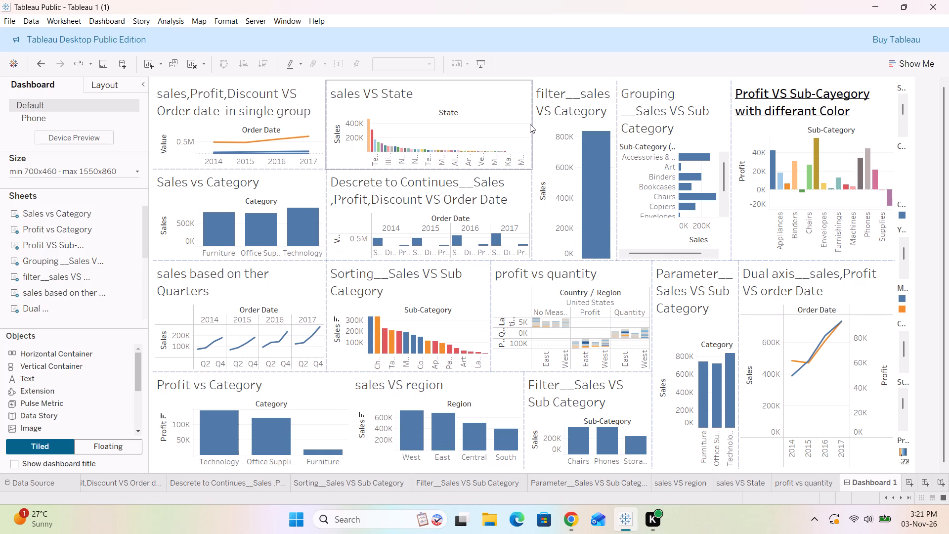
Narrow the sales VS State and Descrete to Continues column slightly, giving the width to filter__sales VS Category.
{"action": "left_click_drag", "start_coordinate": [530, 124], "coordinate": [534, 133]}
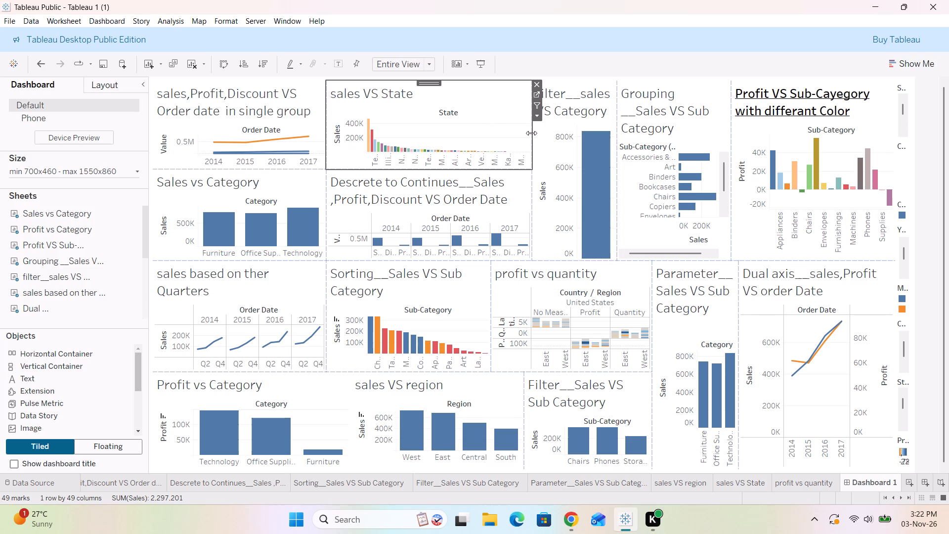
{"action": "left_click_drag", "start_coordinate": [531, 133], "coordinate": [525, 133]}
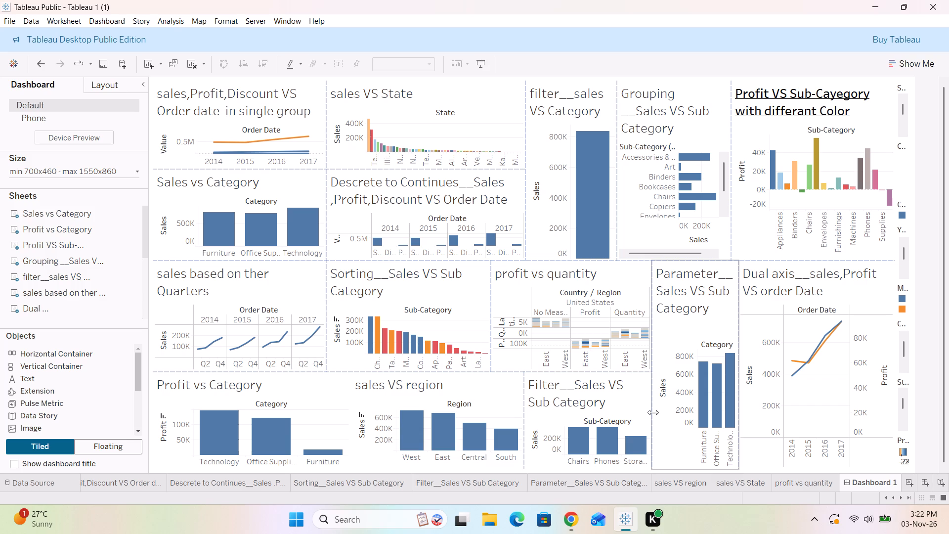
Widen the Parameter__Sales VS Sub Category chart on both sides, into profit vs quantity and the Dual axis chart.
{"action": "left_click_drag", "start_coordinate": [653, 412], "coordinate": [646, 410]}
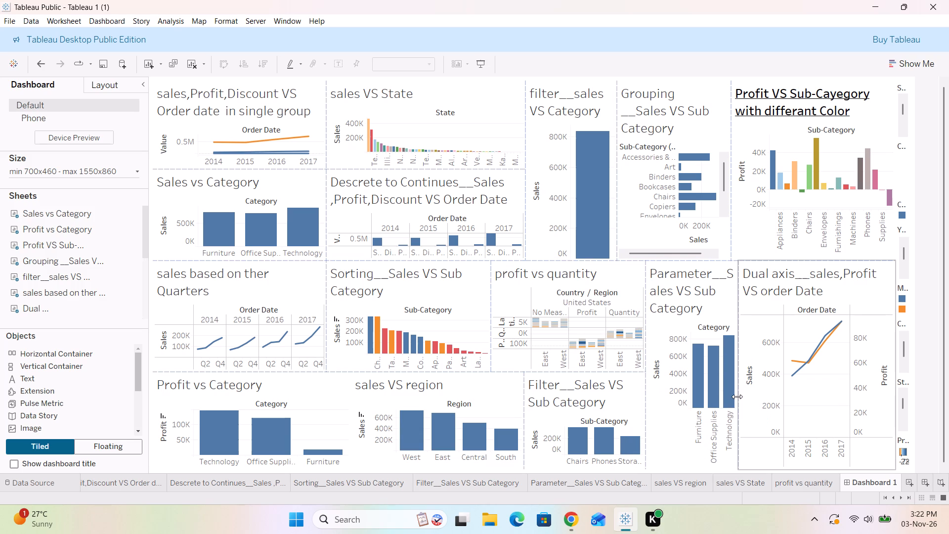
{"action": "left_click_drag", "start_coordinate": [737, 397], "coordinate": [751, 398]}
{"action": "left_click_drag", "start_coordinate": [738, 398], "coordinate": [744, 398]}
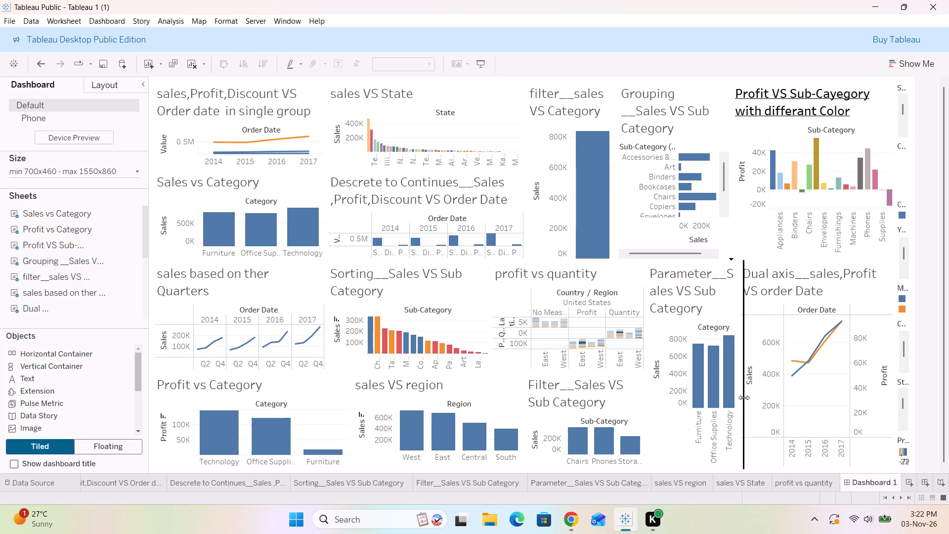
{"action": "left_click_drag", "start_coordinate": [744, 398], "coordinate": [747, 398]}
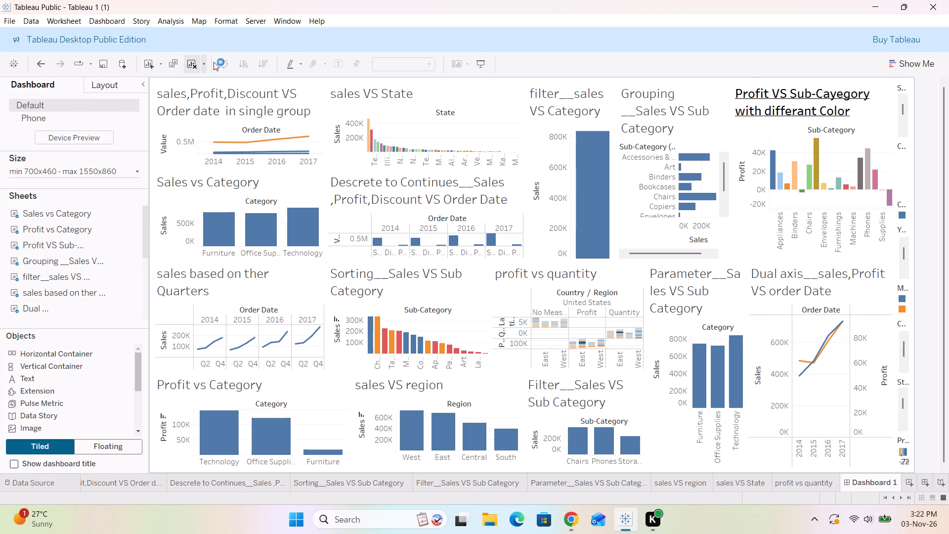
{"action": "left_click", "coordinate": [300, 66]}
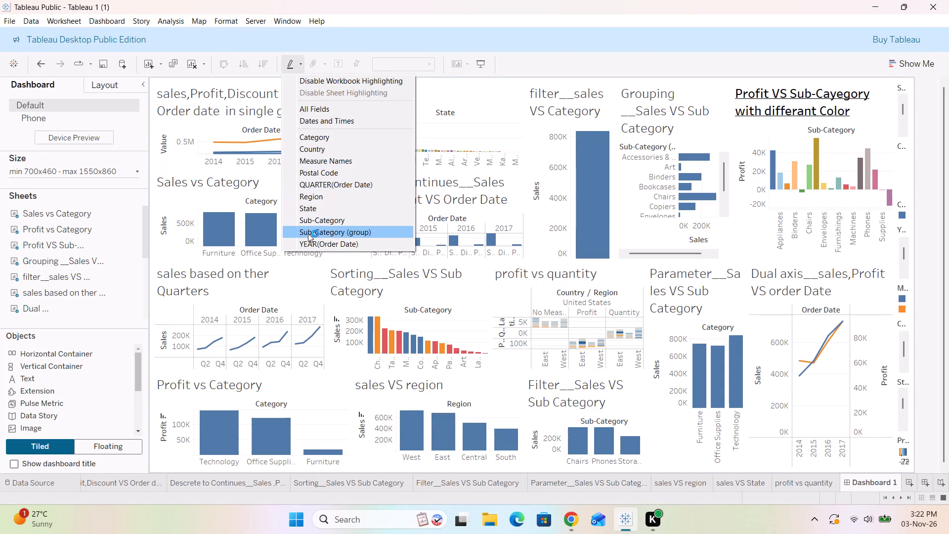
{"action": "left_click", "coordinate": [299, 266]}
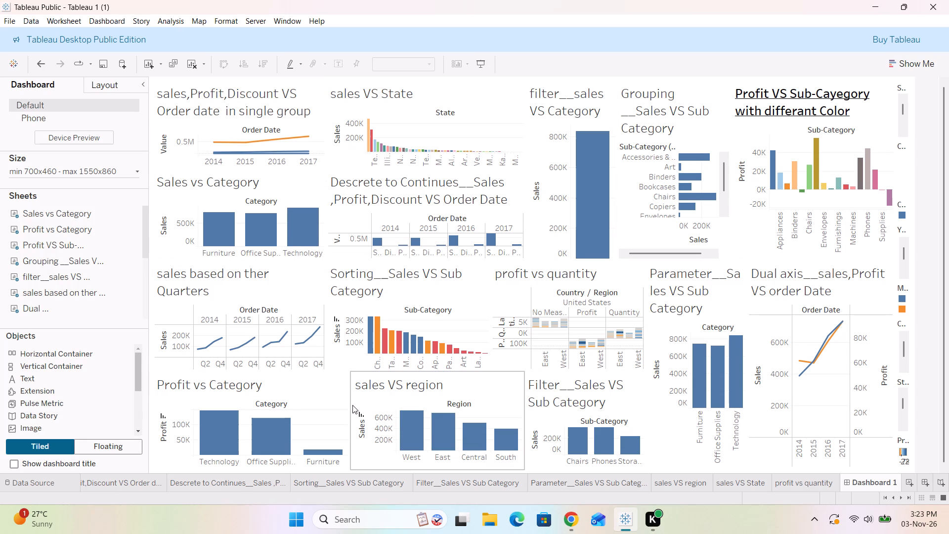
Narrow Profit vs Category so that sales VS region starts in line with the Sorting__Sales VS Sub Category chart above.
{"action": "left_click_drag", "start_coordinate": [351, 403], "coordinate": [337, 401]}
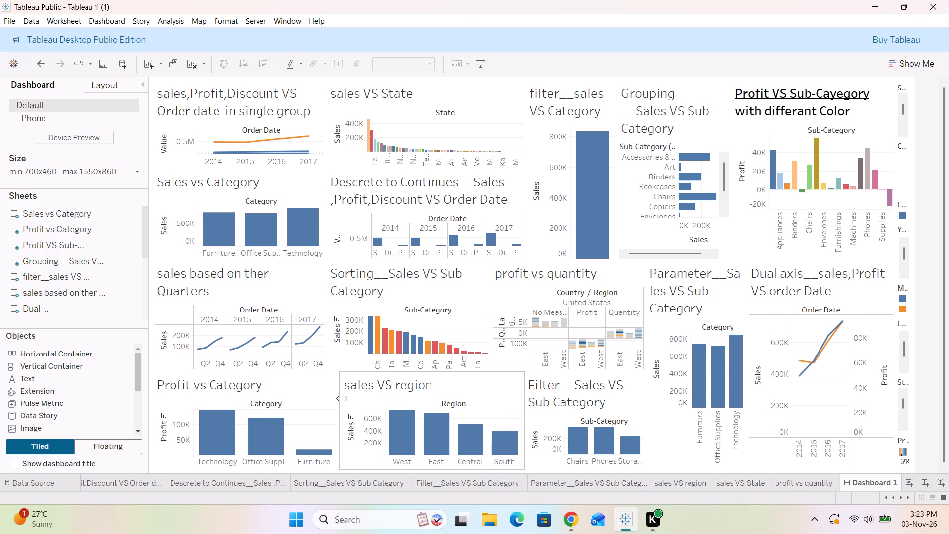
{"action": "left_click_drag", "start_coordinate": [339, 396], "coordinate": [335, 396]}
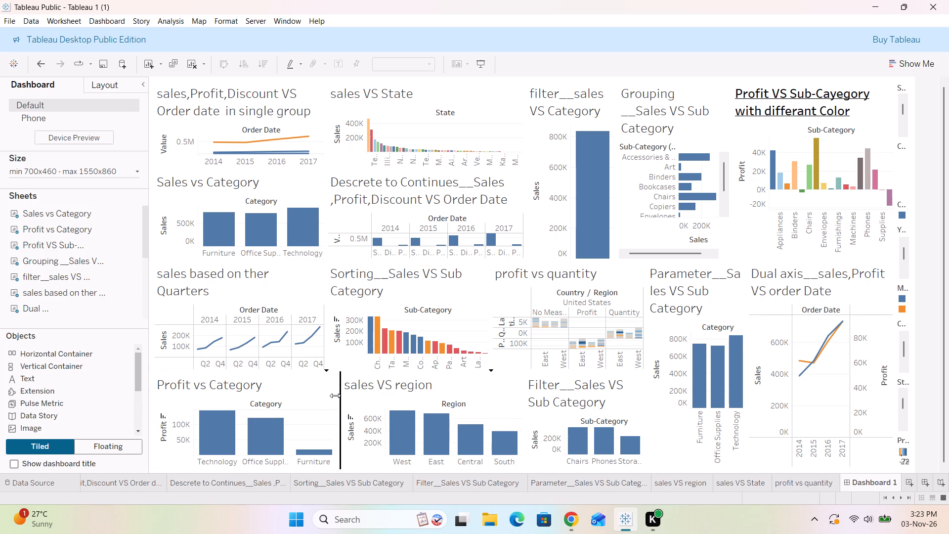
{"action": "left_click_drag", "start_coordinate": [335, 396], "coordinate": [331, 395]}
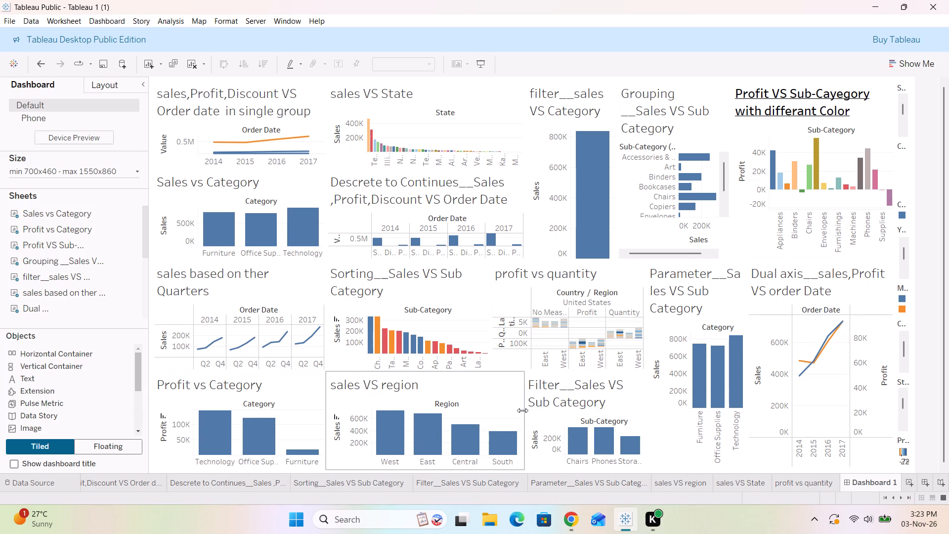
Widen Filter__Sales VS Sub Category into sales VS region until it lines up with the profit vs quantity chart above.
{"action": "left_click_drag", "start_coordinate": [522, 410], "coordinate": [503, 410]}
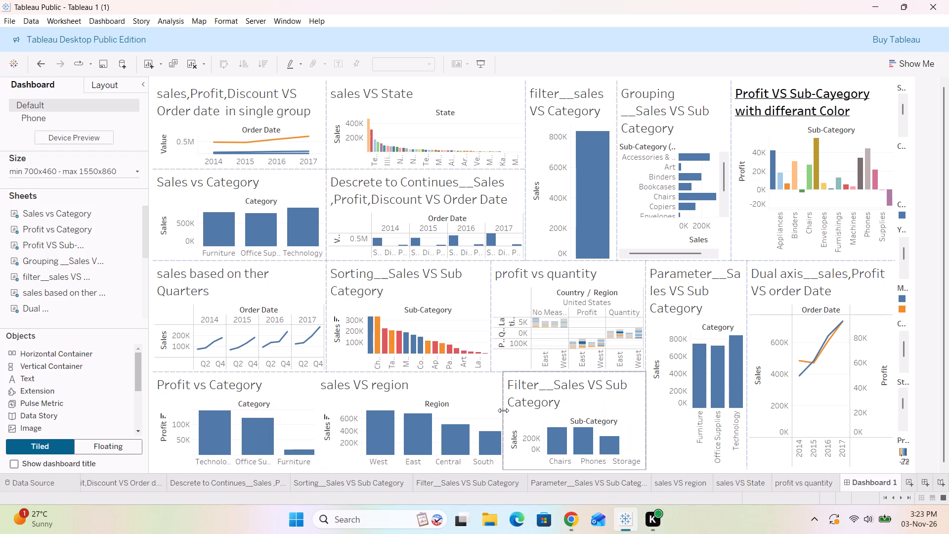
{"action": "left_click_drag", "start_coordinate": [503, 410], "coordinate": [496, 410]}
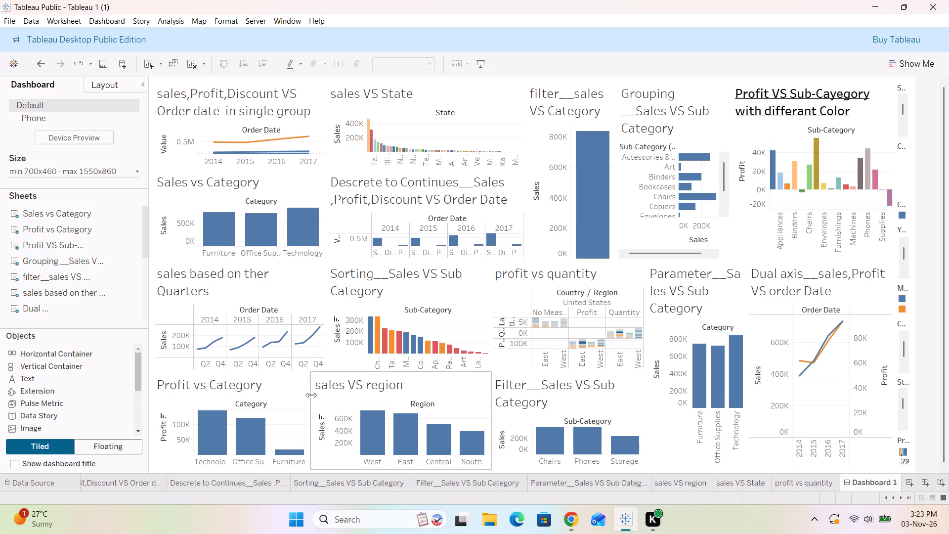
Widen Profit vs Category into sales VS region so its edge lines up with the sales based on ther Quarters chart above.
{"action": "left_click_drag", "start_coordinate": [311, 395], "coordinate": [323, 397]}
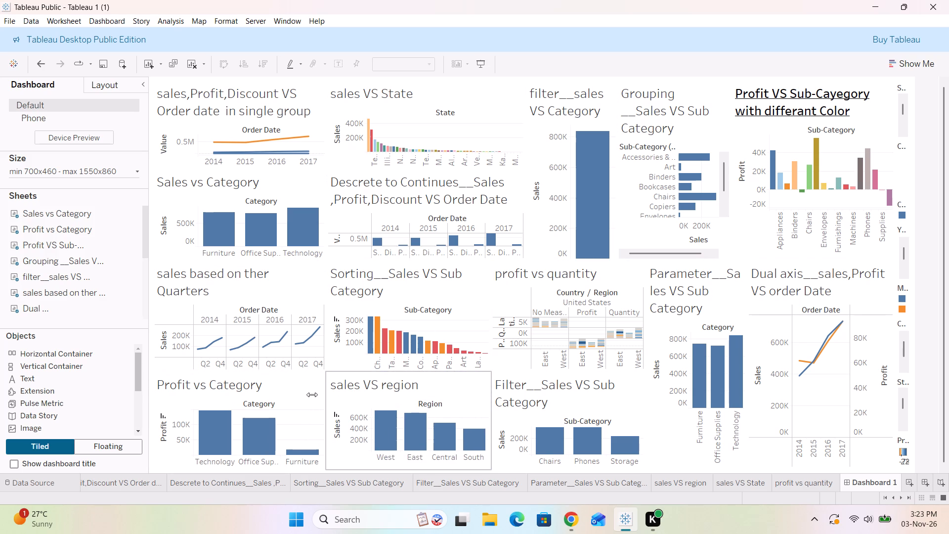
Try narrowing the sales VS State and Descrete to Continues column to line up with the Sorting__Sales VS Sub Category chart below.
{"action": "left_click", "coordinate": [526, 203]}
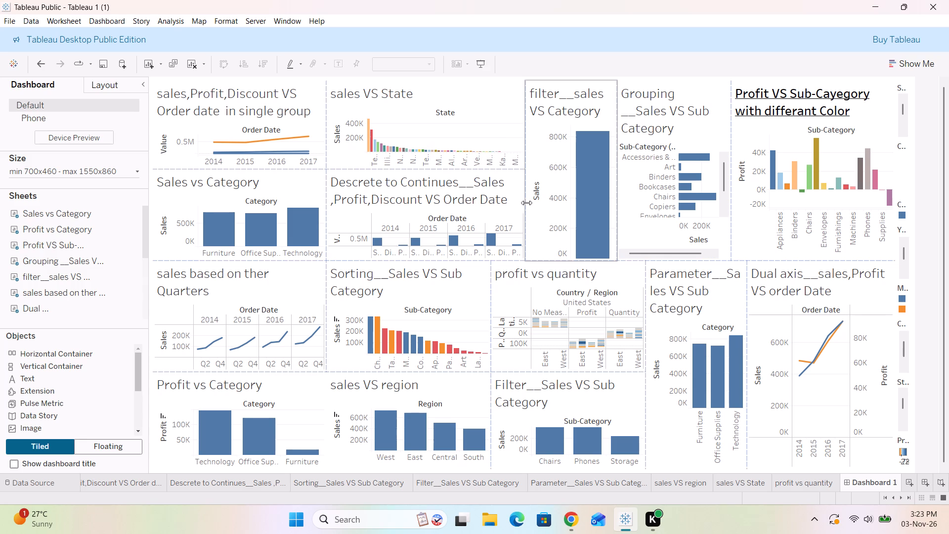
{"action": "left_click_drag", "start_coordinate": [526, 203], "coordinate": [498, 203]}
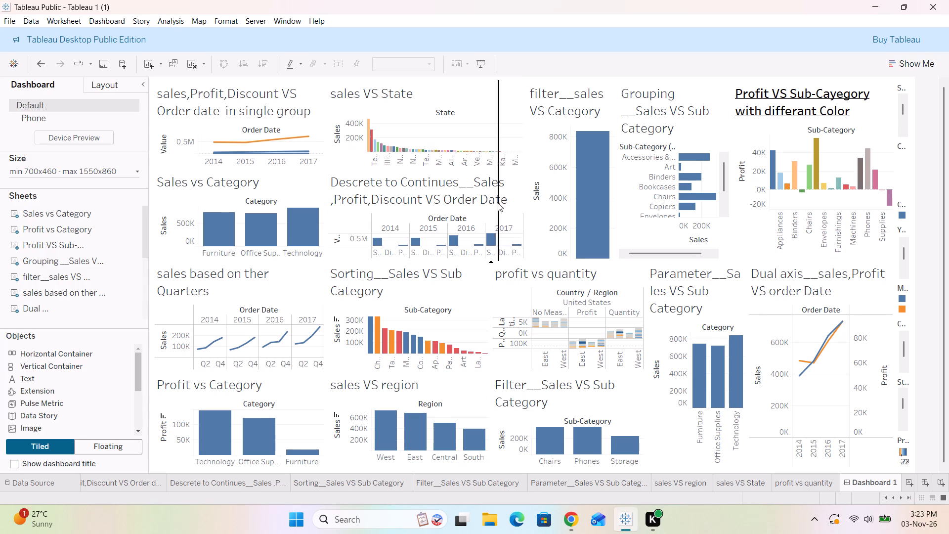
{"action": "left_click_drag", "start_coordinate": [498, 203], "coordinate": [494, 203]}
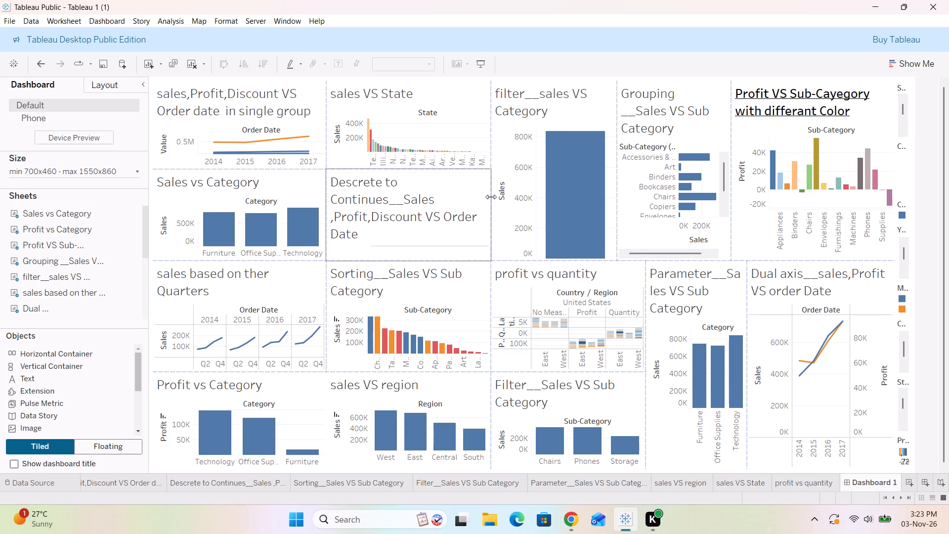
Widen the sales VS State and Descrete to Continues column, taking the width from filter__sales VS Category.
{"action": "left_click_drag", "start_coordinate": [491, 197], "coordinate": [530, 202]}
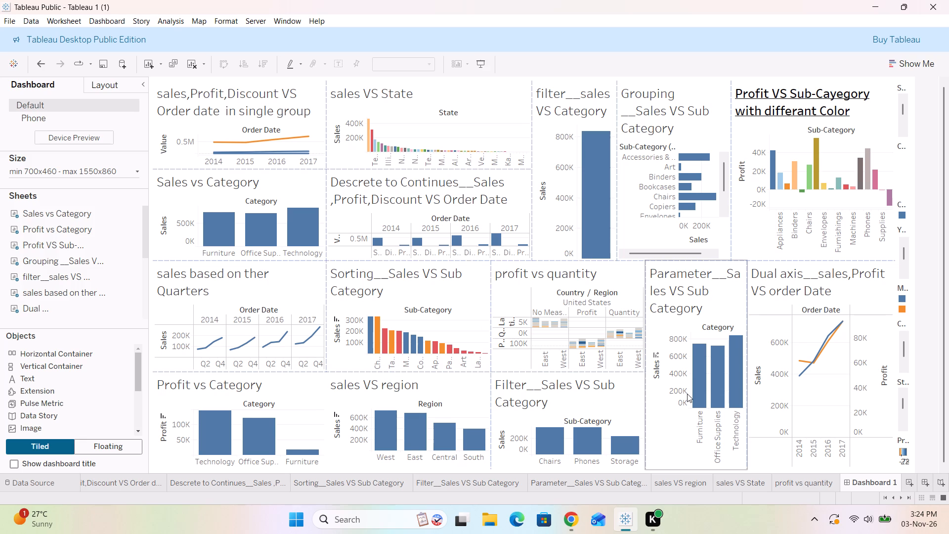
Add Sales to Rows twice on the profit vs quantity worksheet, after SUM(Profit), and check the chart on Dashboard 1.
{"action": "left_click", "coordinate": [787, 485]}
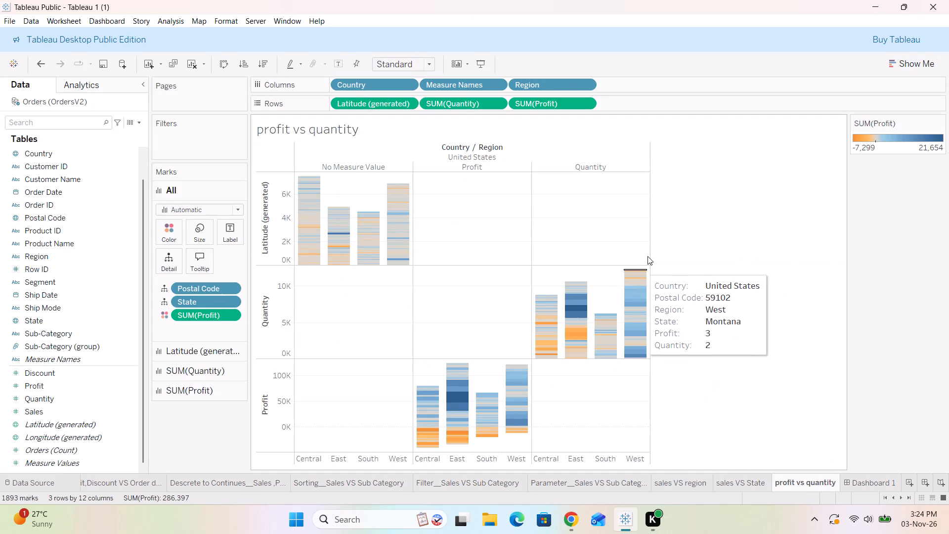
{"action": "left_click", "coordinate": [642, 278]}
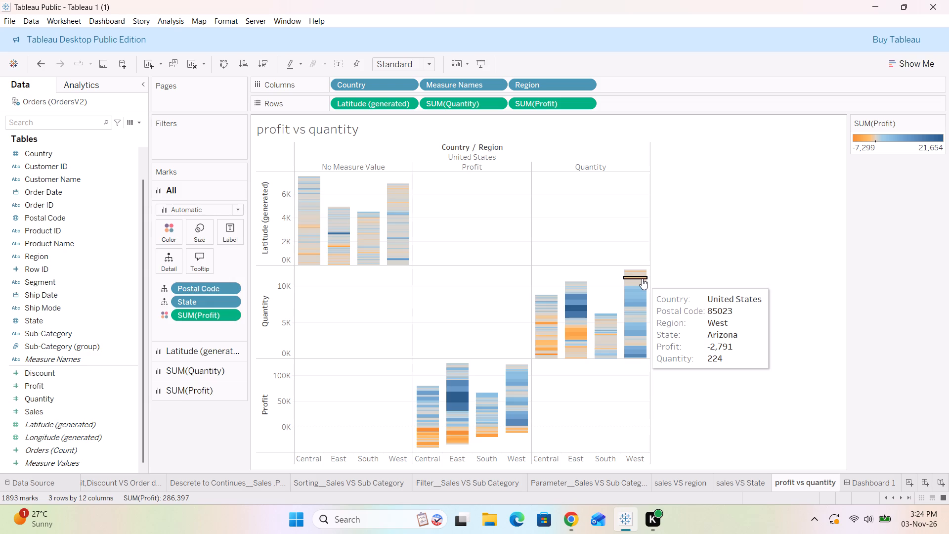
{"action": "left_click", "coordinate": [683, 235]}
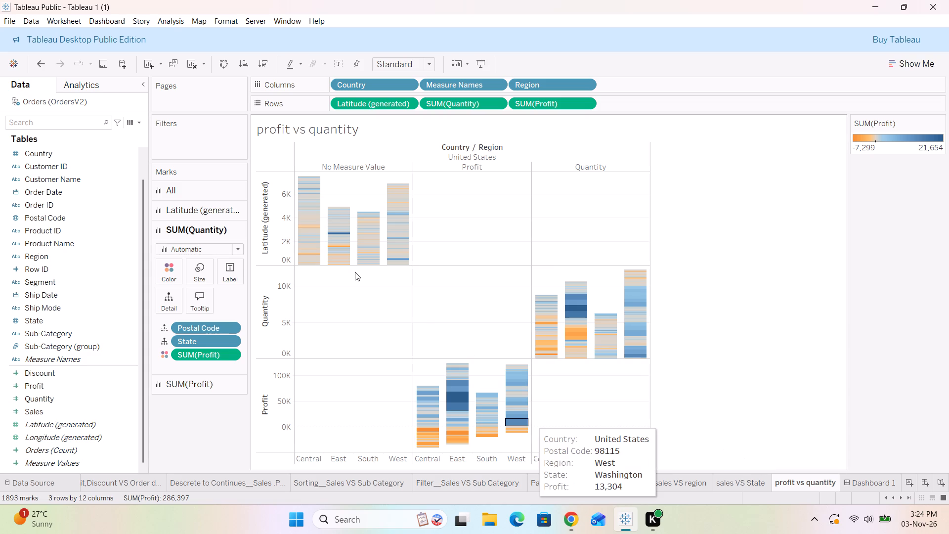
{"action": "left_click", "coordinate": [53, 414]}
{"action": "left_click_drag", "start_coordinate": [53, 414], "coordinate": [529, 124]}
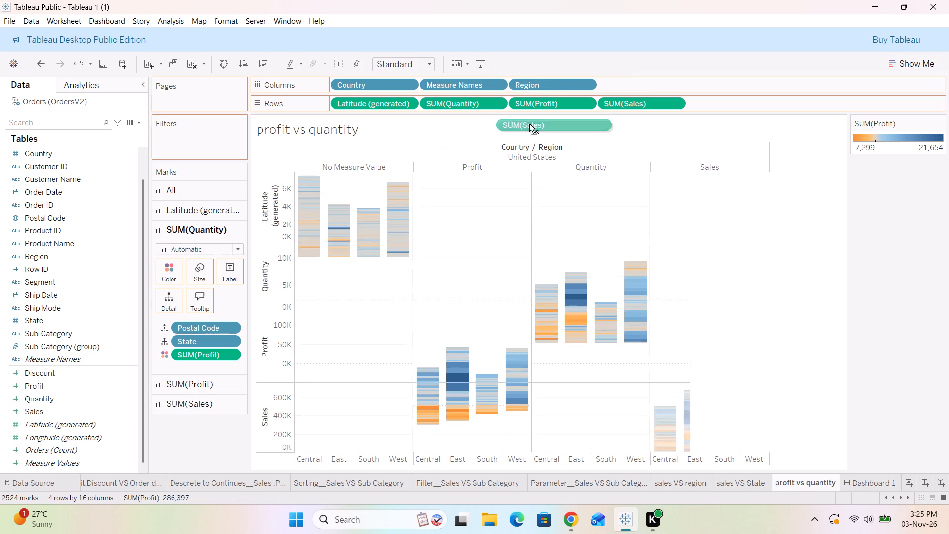
{"action": "left_click_drag", "start_coordinate": [529, 124], "coordinate": [718, 106]}
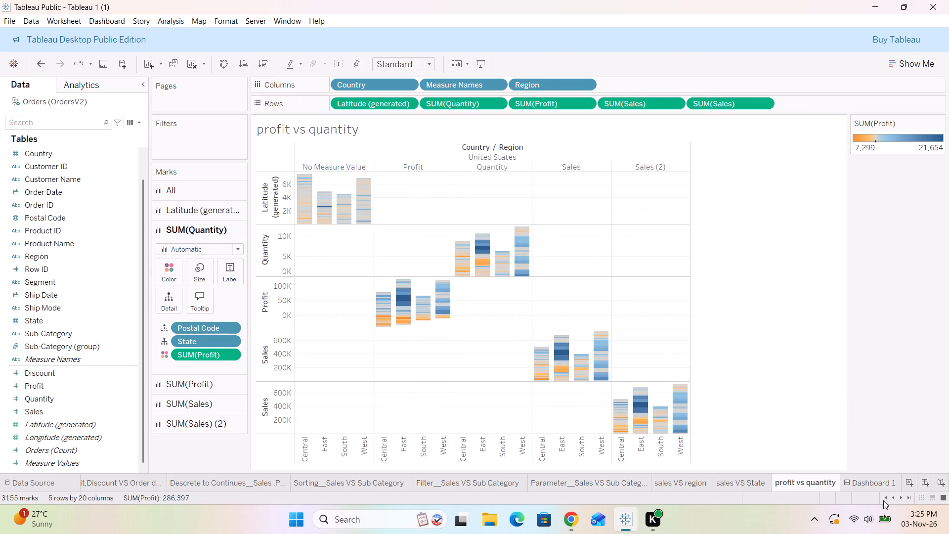
{"action": "left_click", "coordinate": [877, 484]}
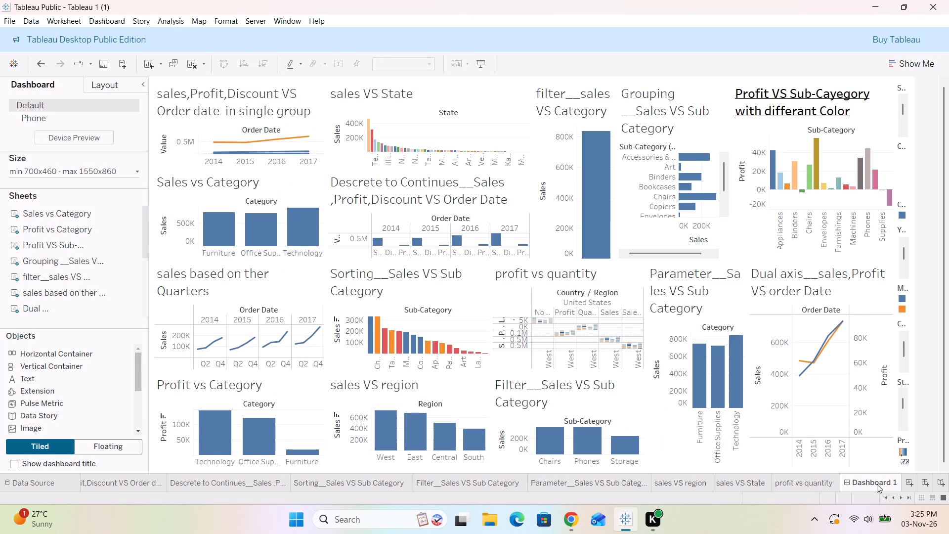
Remove Latitude (generated) from Rows on the profit vs quantity worksheet.
{"action": "left_click", "coordinate": [815, 481]}
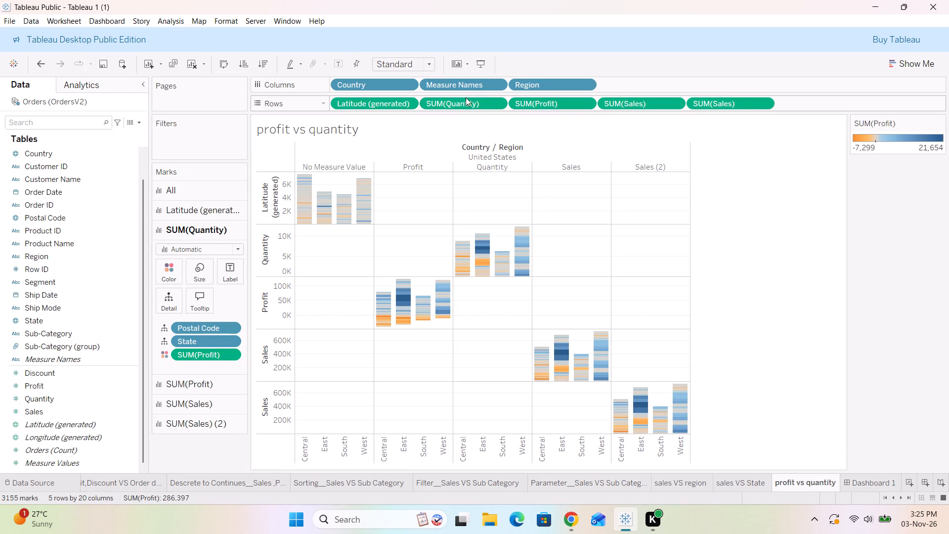
{"action": "right_click", "coordinate": [391, 98]}
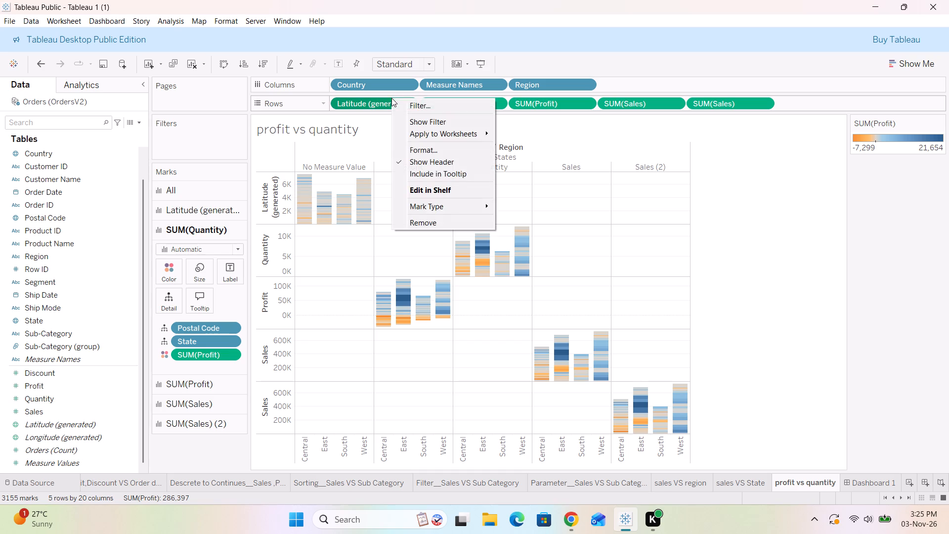
{"action": "left_click", "coordinate": [420, 226]}
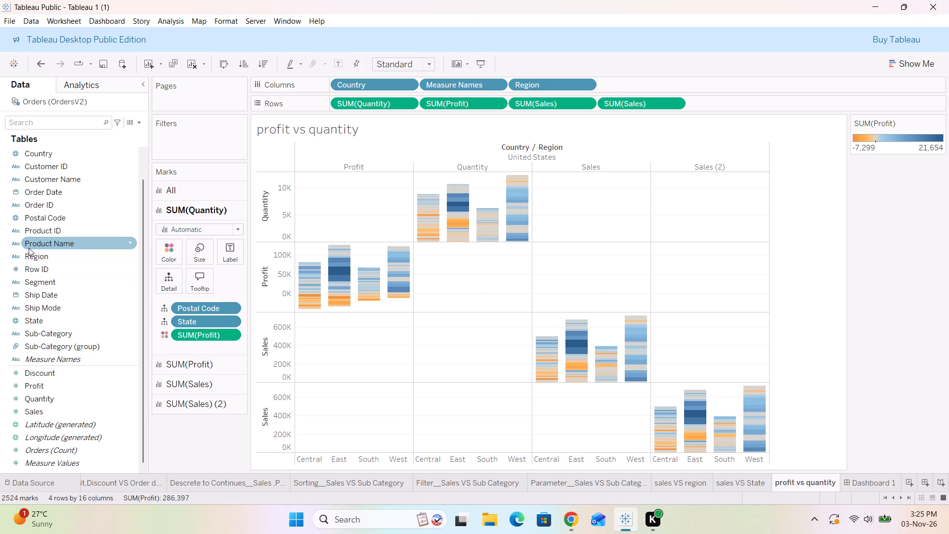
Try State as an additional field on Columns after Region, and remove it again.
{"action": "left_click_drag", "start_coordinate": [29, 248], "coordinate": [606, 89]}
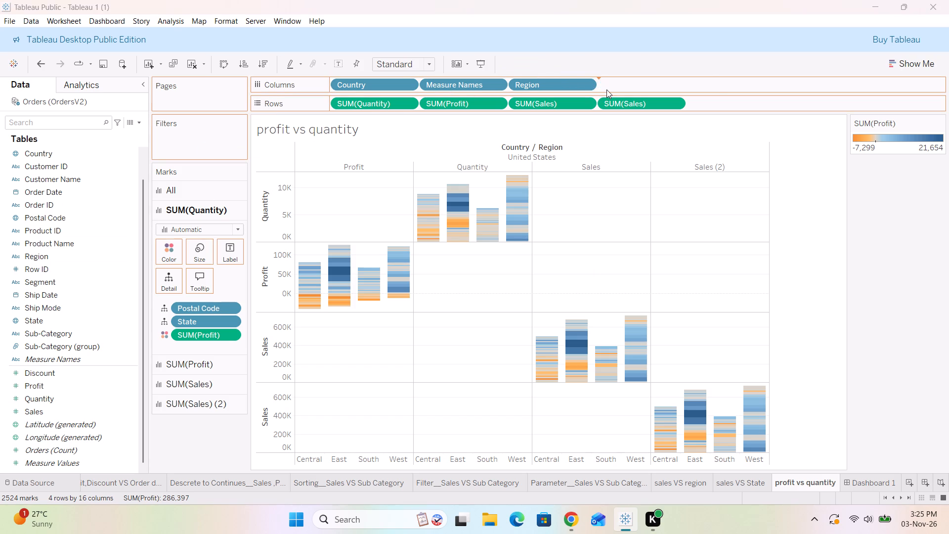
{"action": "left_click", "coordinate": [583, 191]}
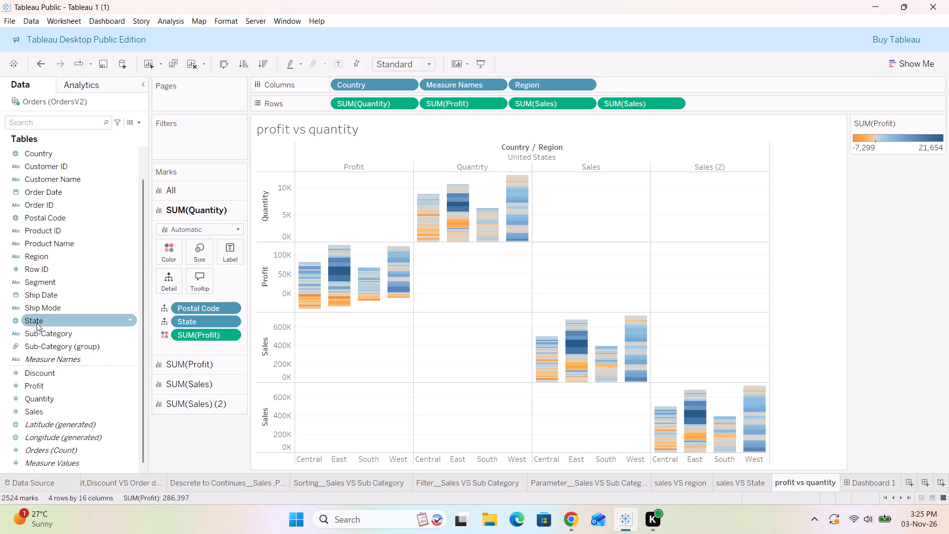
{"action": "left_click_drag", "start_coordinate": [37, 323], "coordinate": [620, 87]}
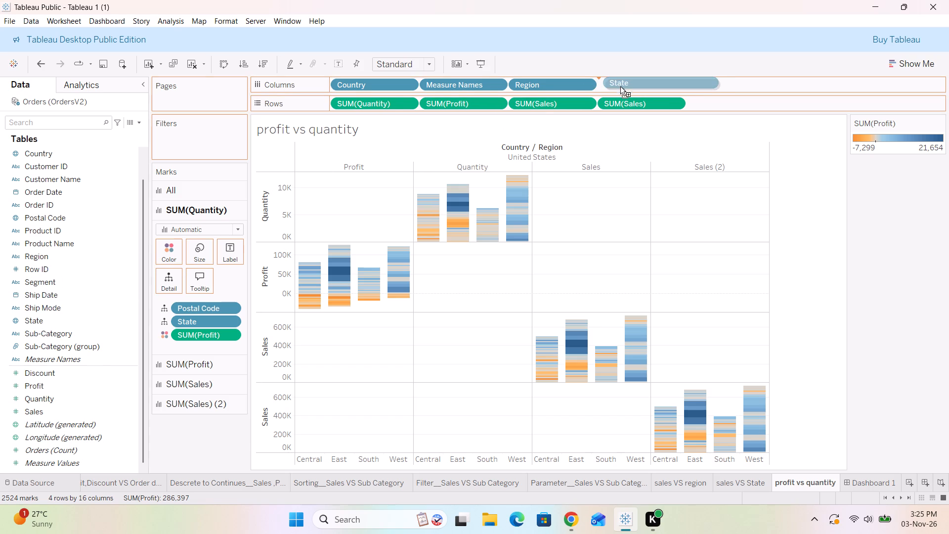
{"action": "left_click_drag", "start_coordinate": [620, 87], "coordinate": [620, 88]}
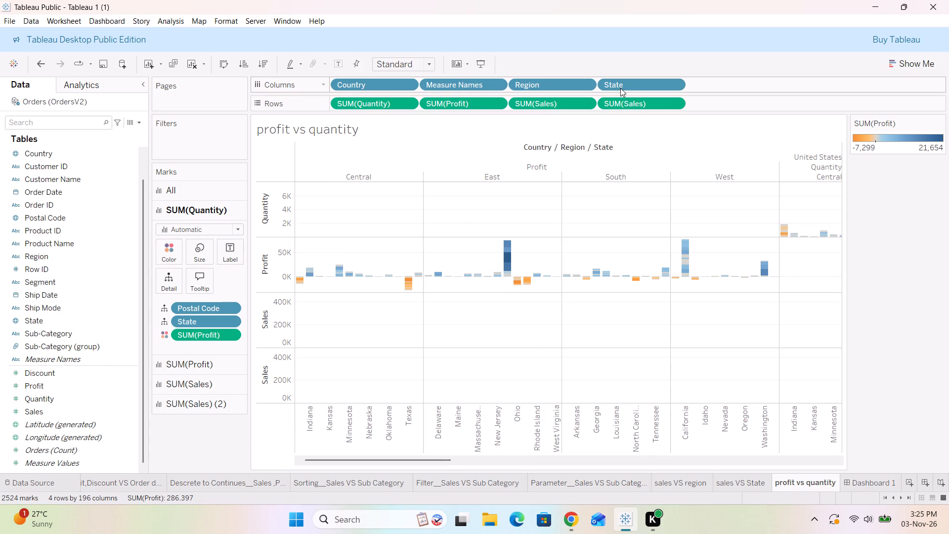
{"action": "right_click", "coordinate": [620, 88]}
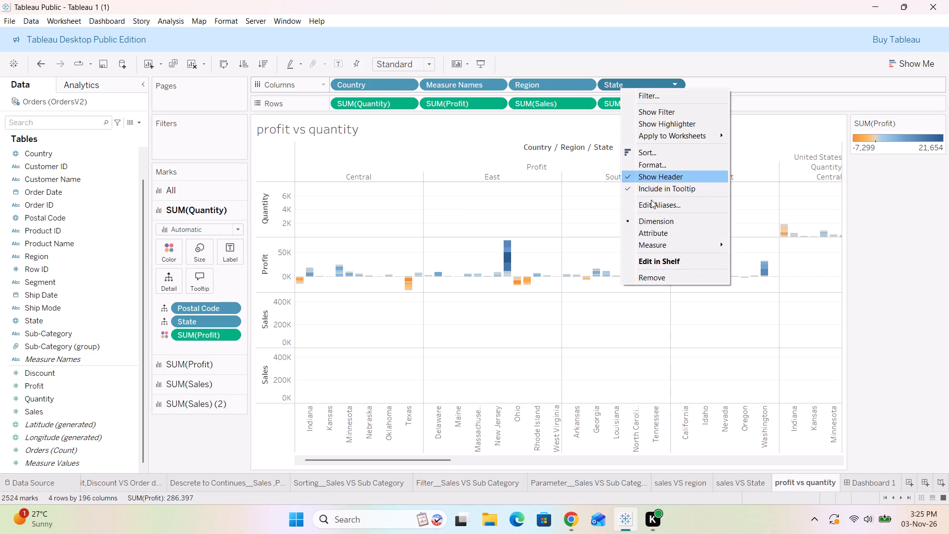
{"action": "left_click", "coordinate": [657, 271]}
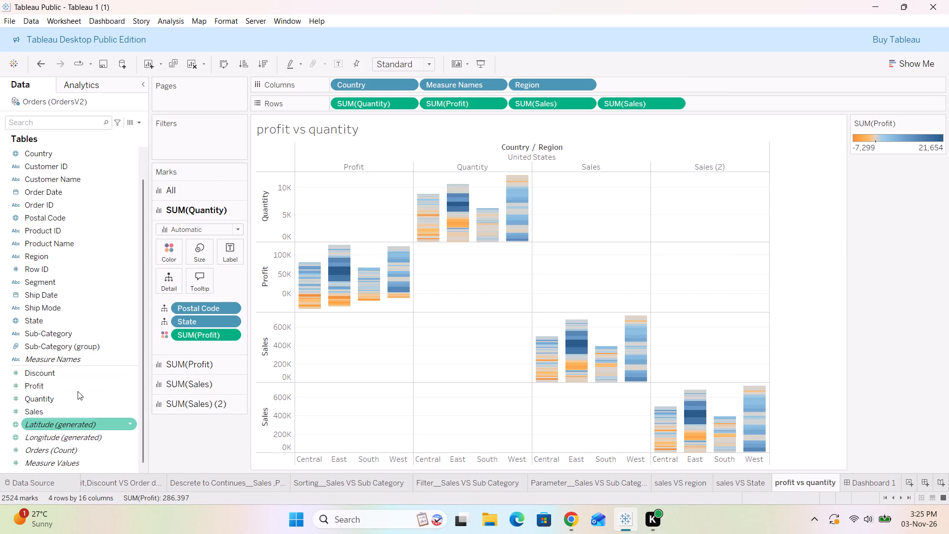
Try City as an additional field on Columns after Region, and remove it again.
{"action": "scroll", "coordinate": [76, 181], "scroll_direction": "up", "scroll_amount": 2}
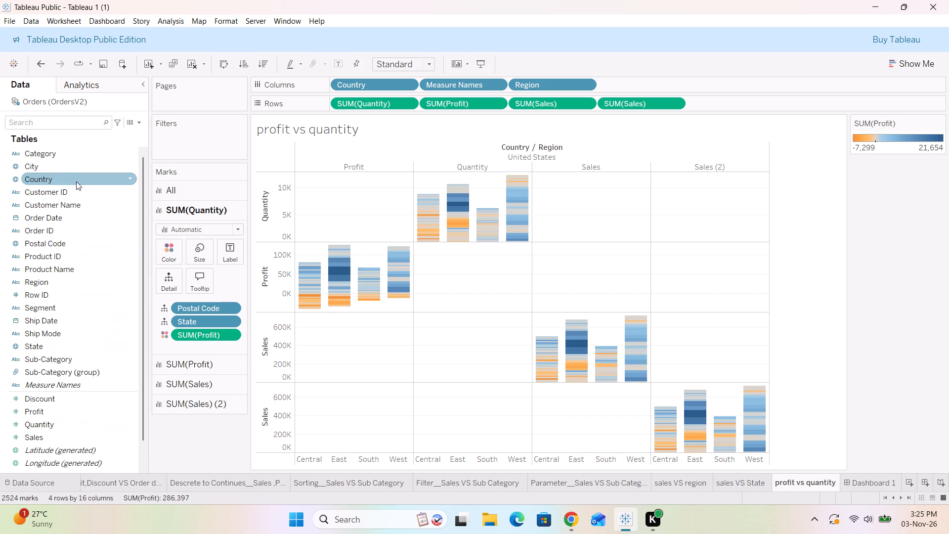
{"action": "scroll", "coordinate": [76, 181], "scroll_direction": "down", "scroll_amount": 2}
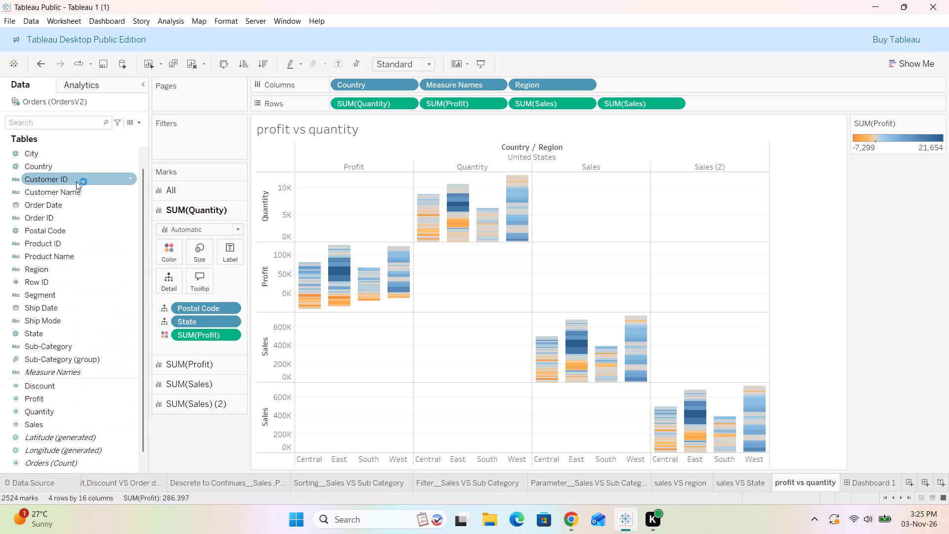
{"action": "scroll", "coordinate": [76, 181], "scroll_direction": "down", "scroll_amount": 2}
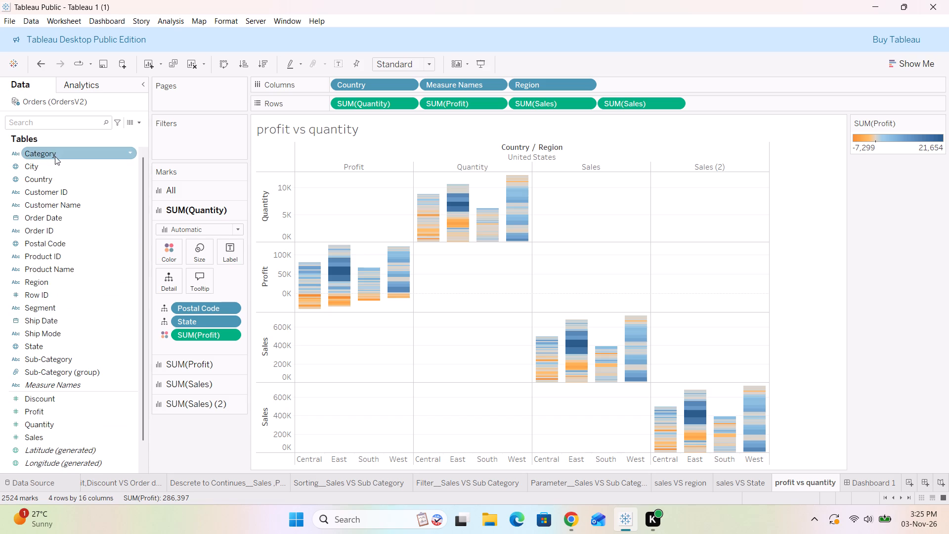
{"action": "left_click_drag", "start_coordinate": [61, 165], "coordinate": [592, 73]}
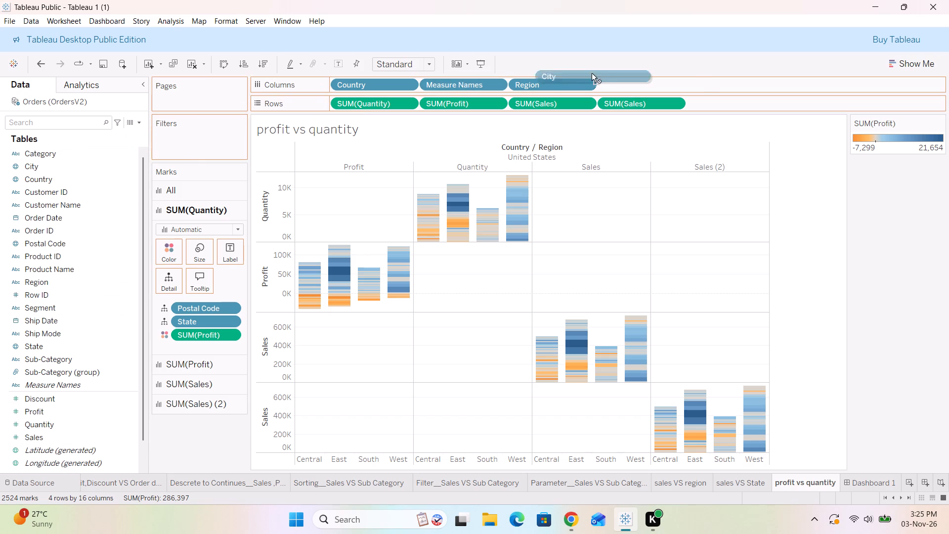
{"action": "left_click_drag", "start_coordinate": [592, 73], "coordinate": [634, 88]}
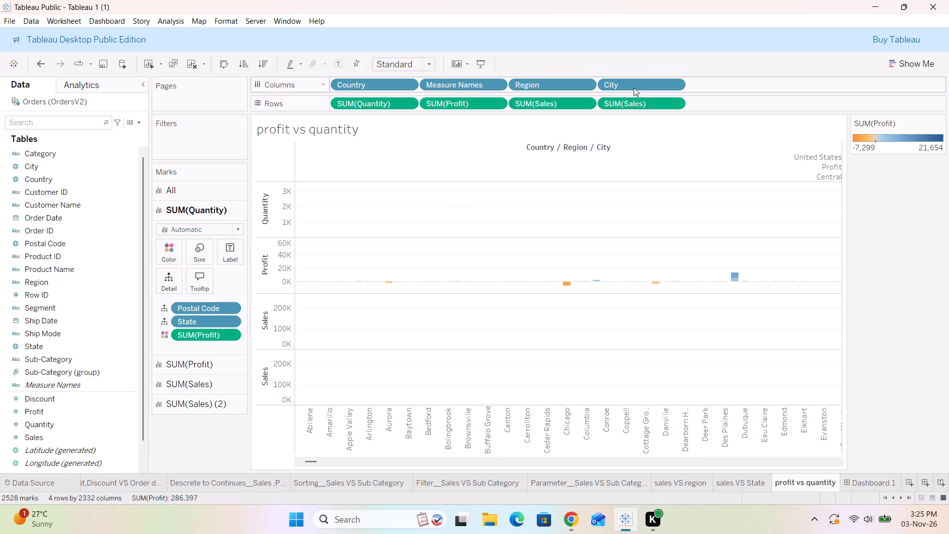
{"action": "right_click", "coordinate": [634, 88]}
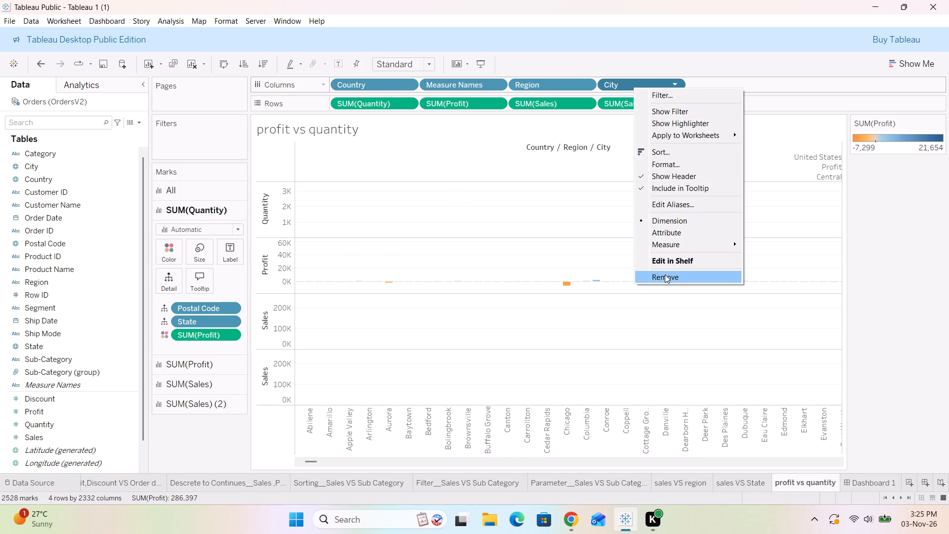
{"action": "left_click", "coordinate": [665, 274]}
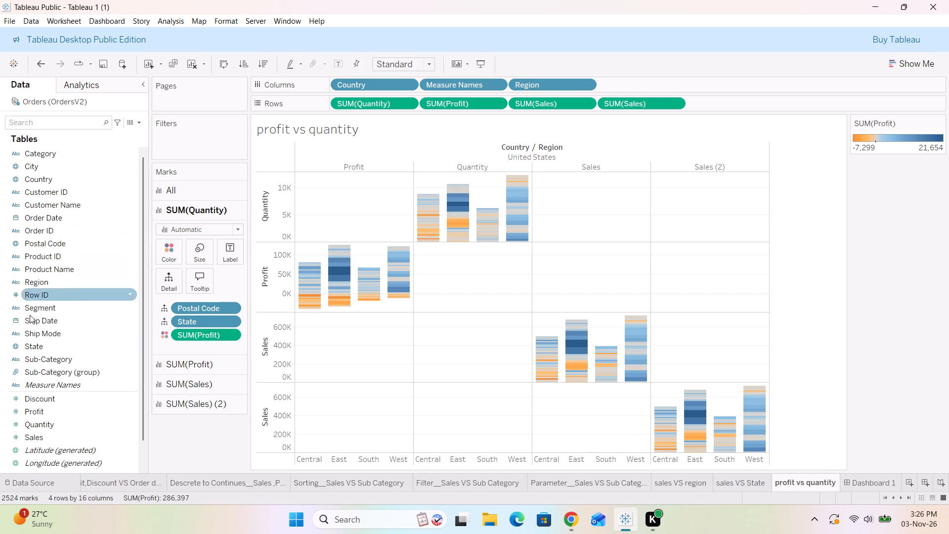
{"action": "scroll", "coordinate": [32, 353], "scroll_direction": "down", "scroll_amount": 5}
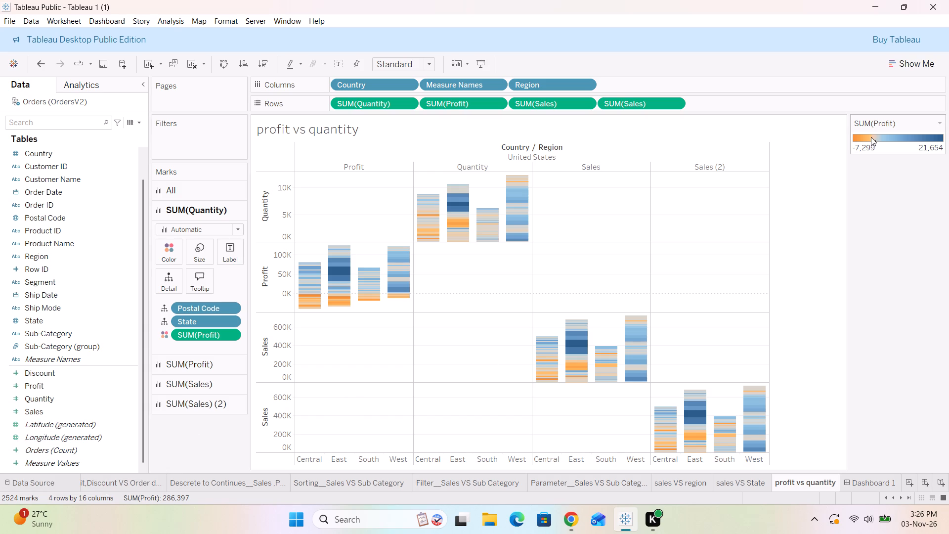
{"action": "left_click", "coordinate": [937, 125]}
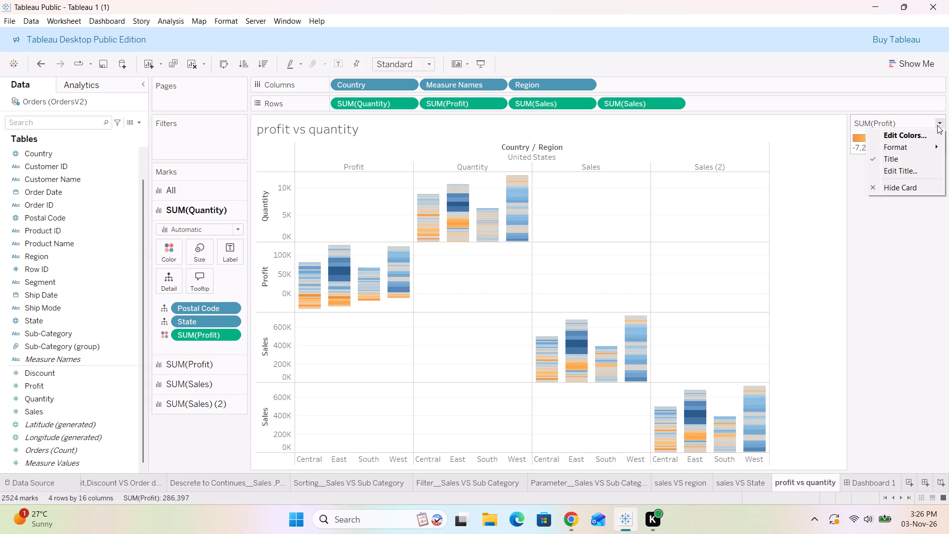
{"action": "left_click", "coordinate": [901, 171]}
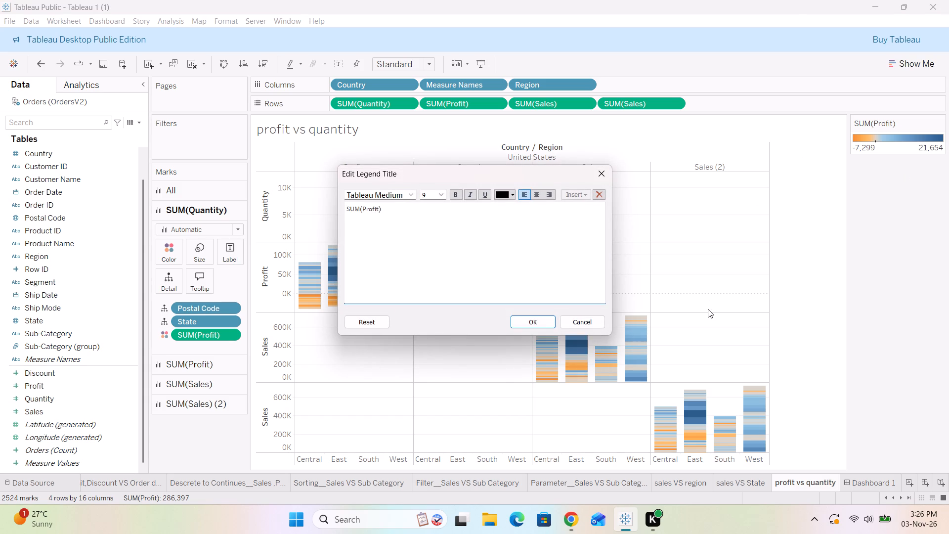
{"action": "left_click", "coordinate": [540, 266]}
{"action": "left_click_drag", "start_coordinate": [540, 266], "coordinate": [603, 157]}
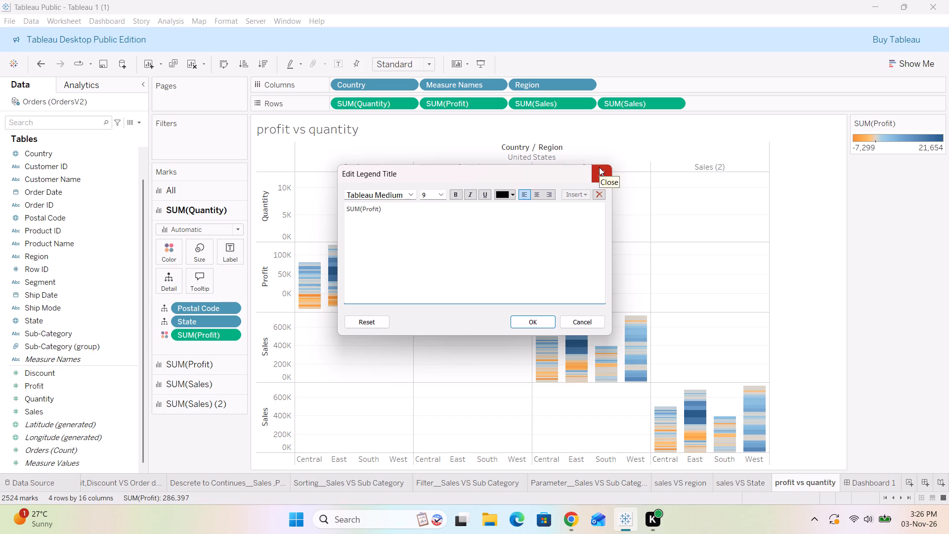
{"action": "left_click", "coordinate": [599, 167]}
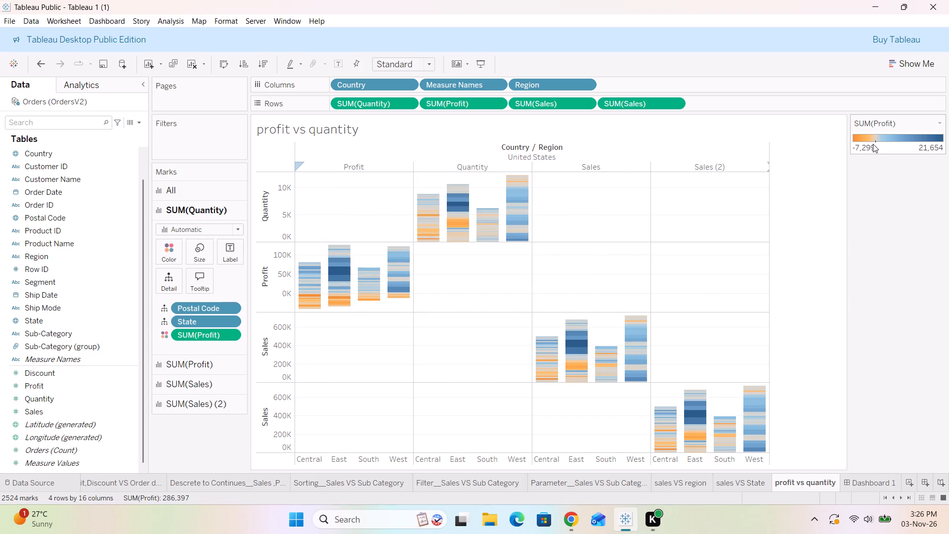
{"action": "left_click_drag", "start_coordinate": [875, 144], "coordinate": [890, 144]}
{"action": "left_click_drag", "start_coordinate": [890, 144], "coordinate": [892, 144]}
Apply the Gold-Purple Diverging palette to the SUM(Profit) colors on the profit vs quantity worksheet, and check the chart on Dashboard 1.
{"action": "left_click", "coordinate": [941, 126]}
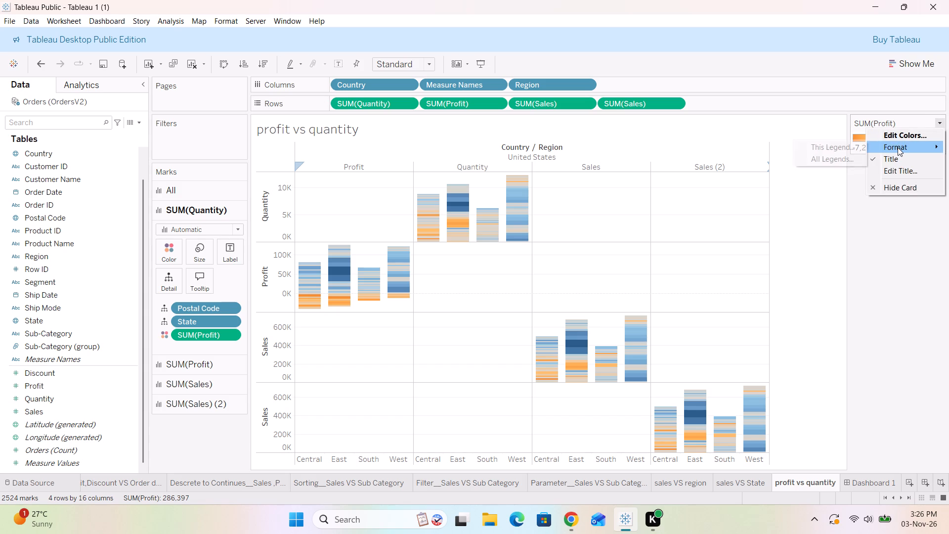
{"action": "left_click", "coordinate": [899, 137]}
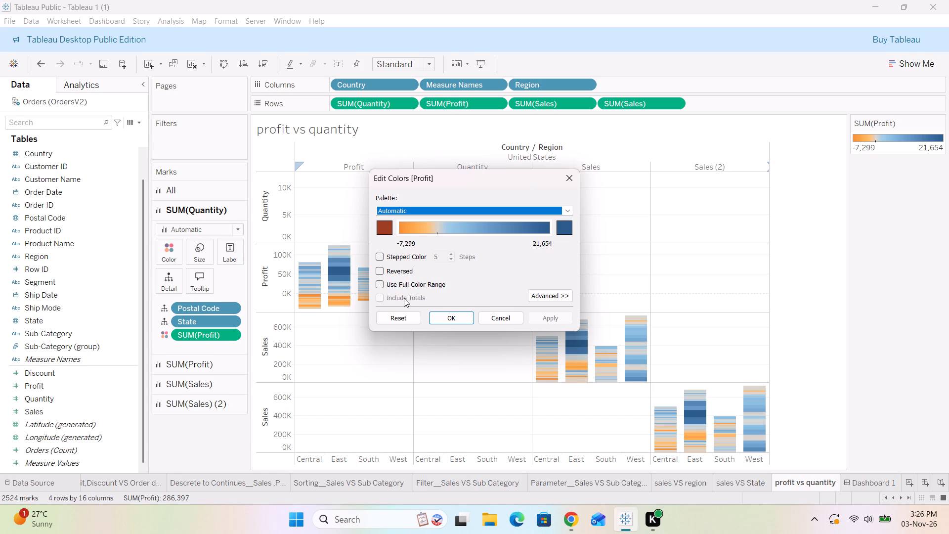
{"action": "left_click_drag", "start_coordinate": [482, 228], "coordinate": [461, 228]}
{"action": "left_click", "coordinate": [569, 208]}
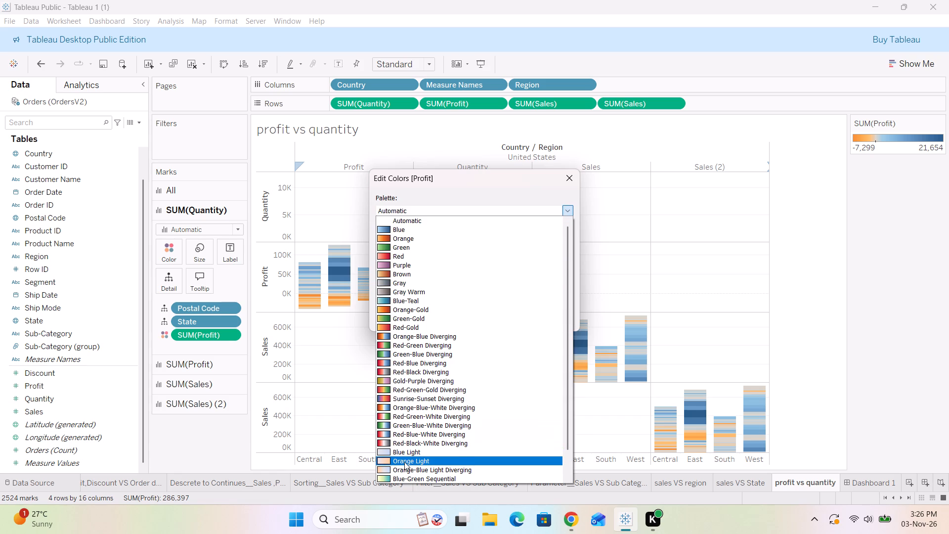
{"action": "left_click", "coordinate": [389, 383]}
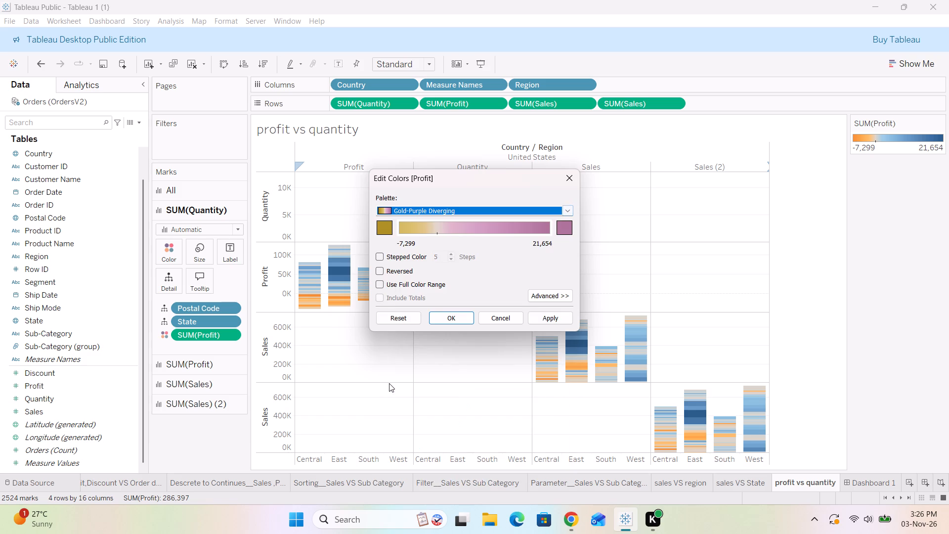
{"action": "left_click", "coordinate": [544, 326]}
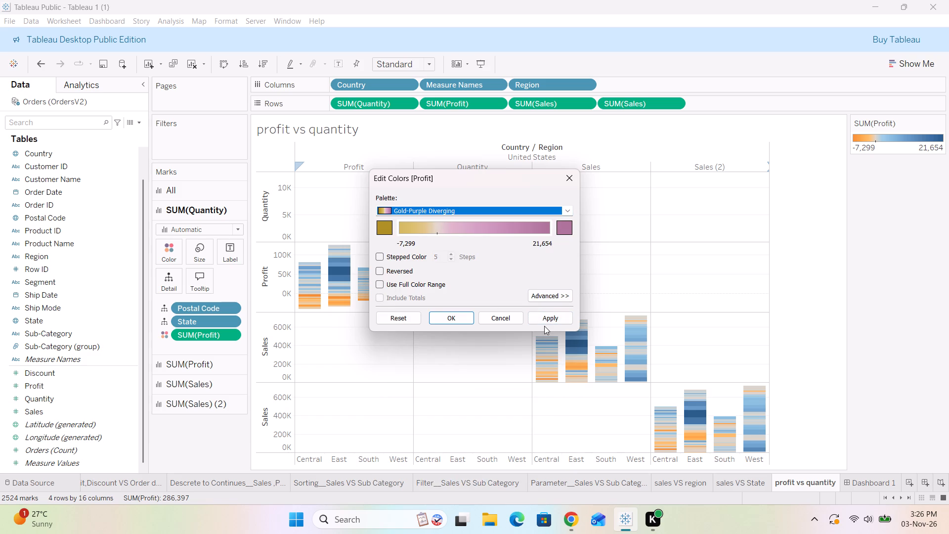
{"action": "left_click", "coordinate": [544, 320]}
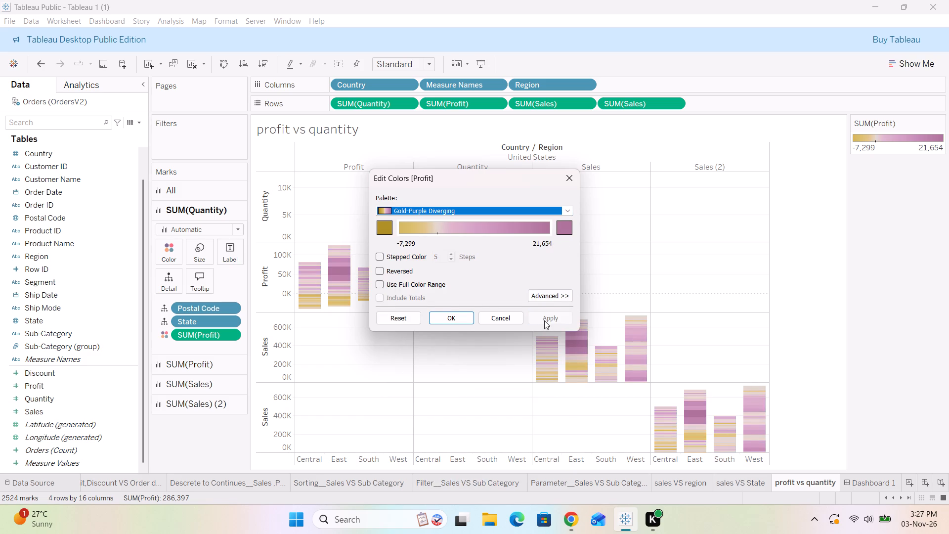
{"action": "left_click", "coordinate": [571, 170]}
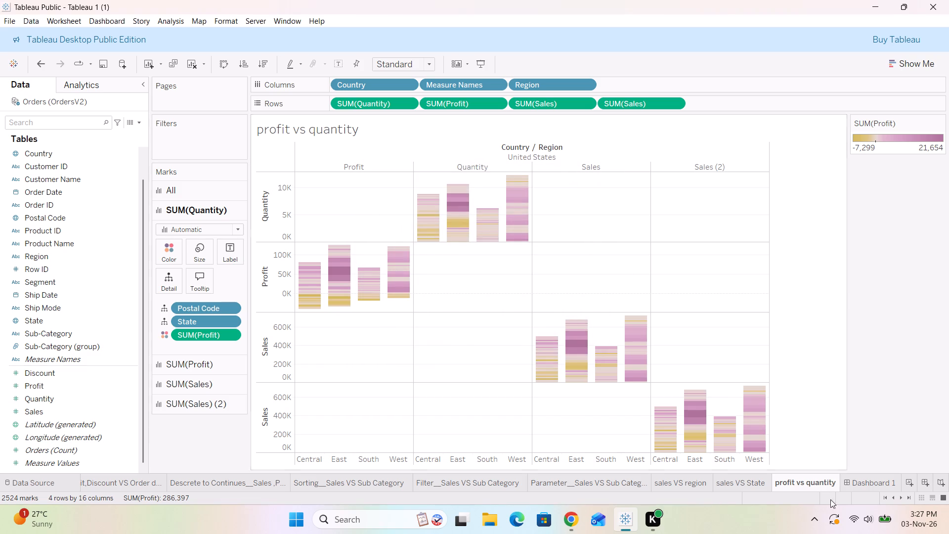
{"action": "left_click", "coordinate": [864, 484]}
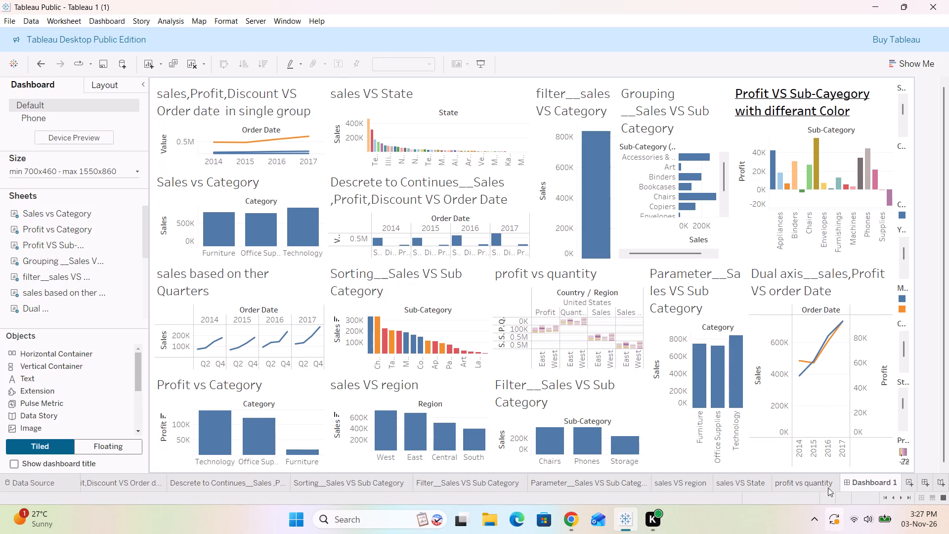
{"action": "left_click", "coordinate": [815, 483]}
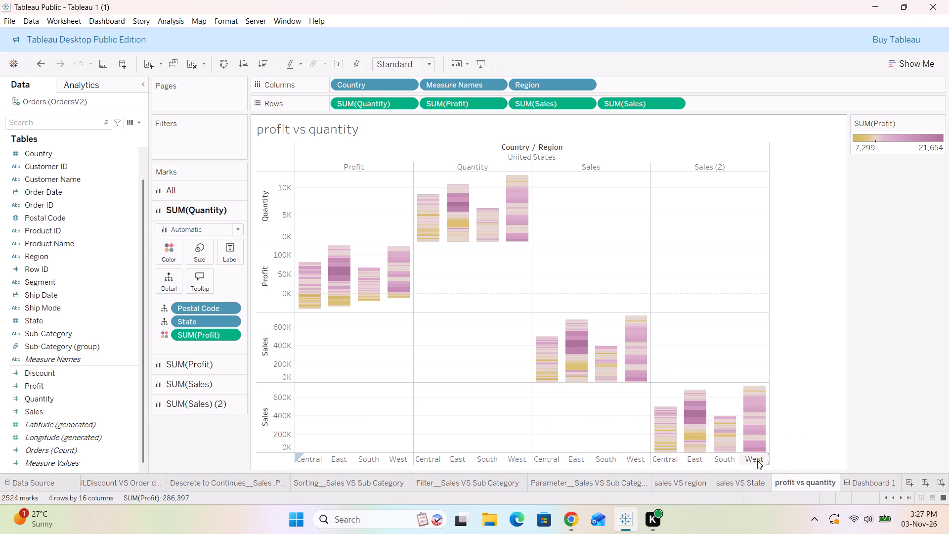
{"action": "left_click", "coordinate": [860, 485]}
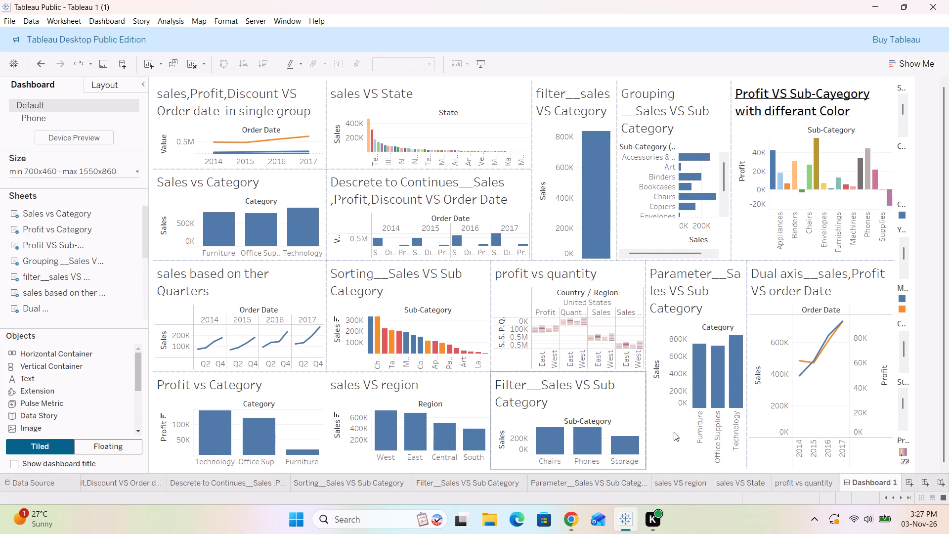
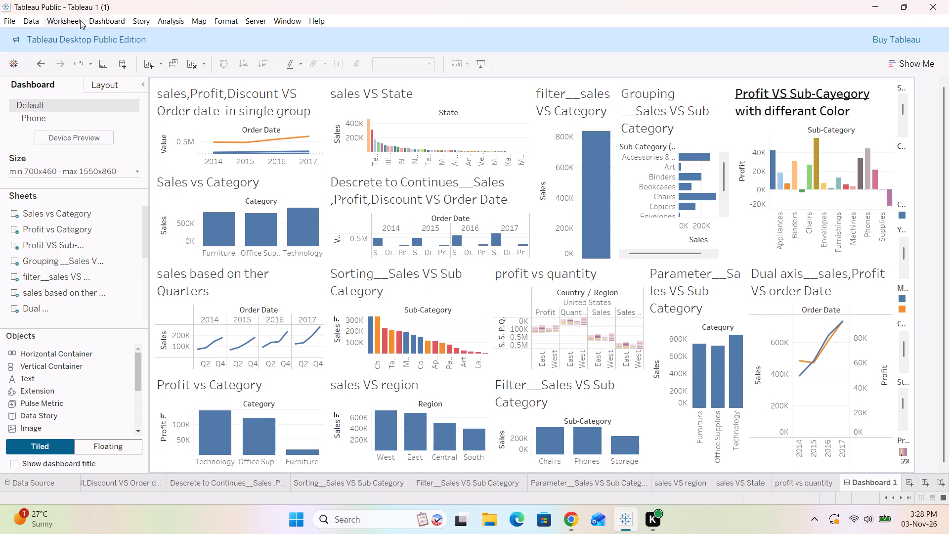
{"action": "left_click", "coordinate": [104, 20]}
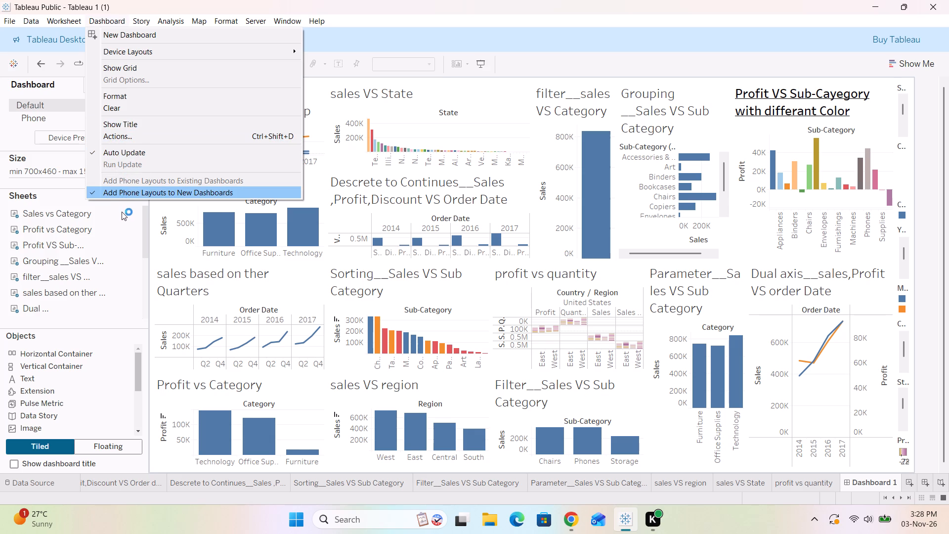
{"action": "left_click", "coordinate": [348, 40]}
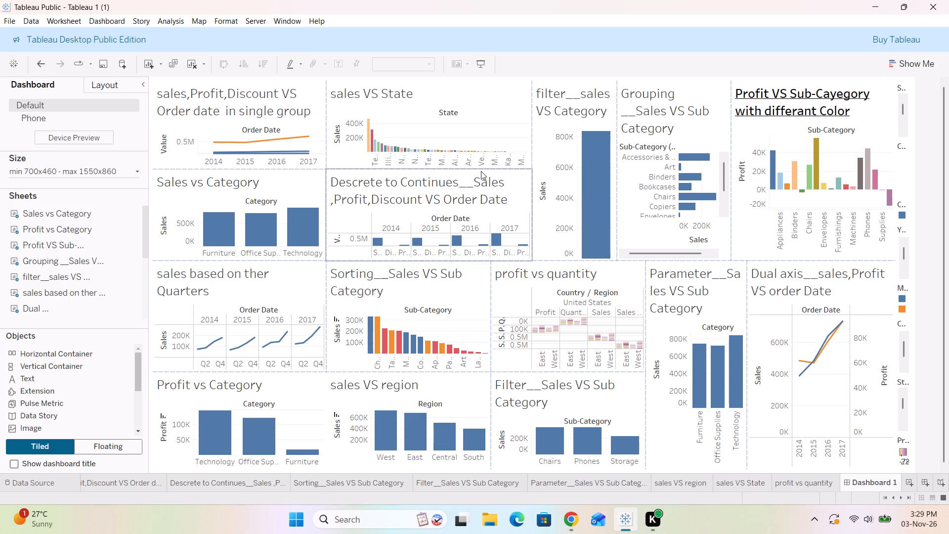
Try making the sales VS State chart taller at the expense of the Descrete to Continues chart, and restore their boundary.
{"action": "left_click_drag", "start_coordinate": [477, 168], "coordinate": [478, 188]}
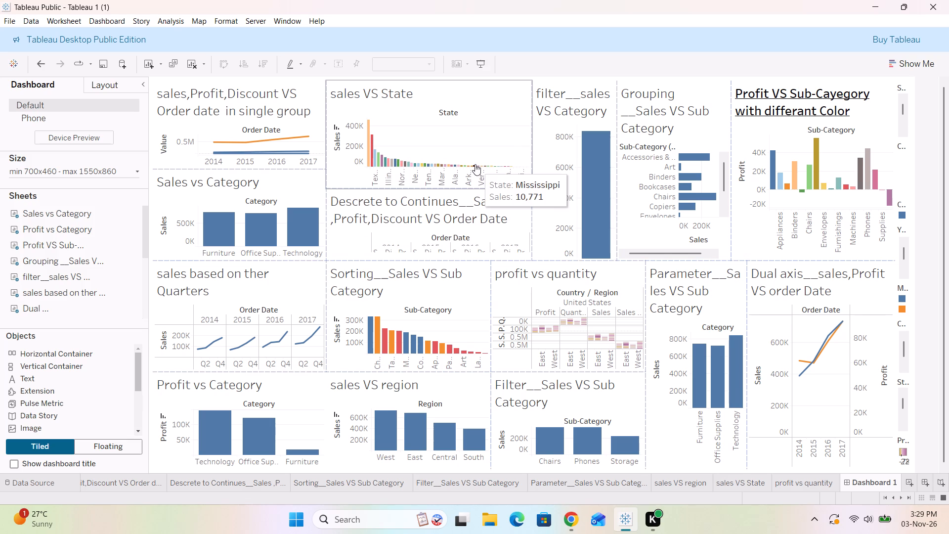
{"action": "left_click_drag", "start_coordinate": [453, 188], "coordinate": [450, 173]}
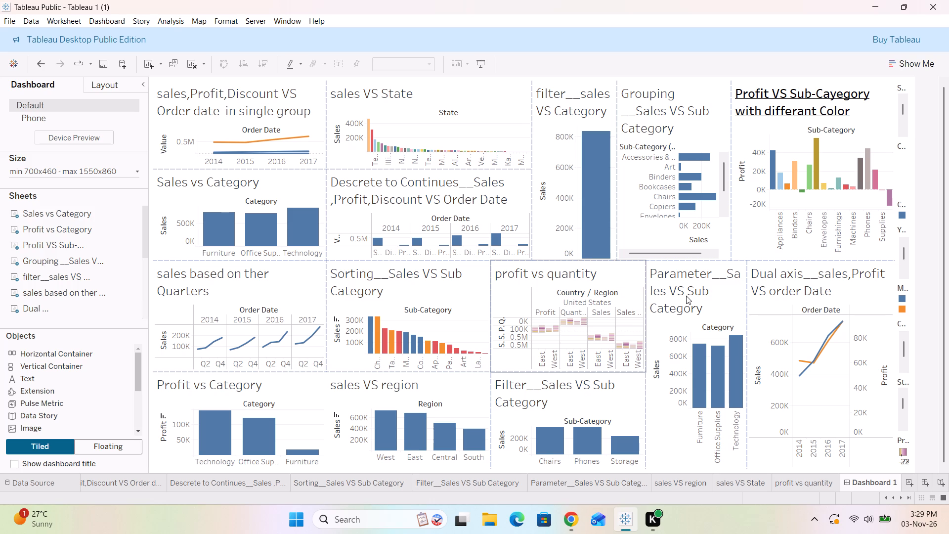
Adjust the horizontal boundary between the dashboard's upper and lower chart rows, leaving it just below the Grouping chart, slightly higher than originally.
{"action": "left_click_drag", "start_coordinate": [694, 260], "coordinate": [694, 271]}
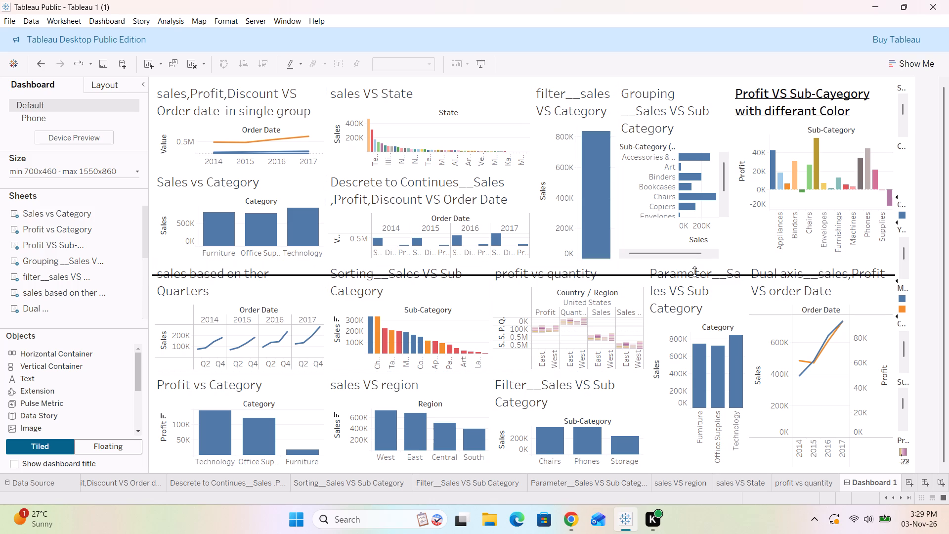
{"action": "left_click_drag", "start_coordinate": [694, 271], "coordinate": [694, 272]}
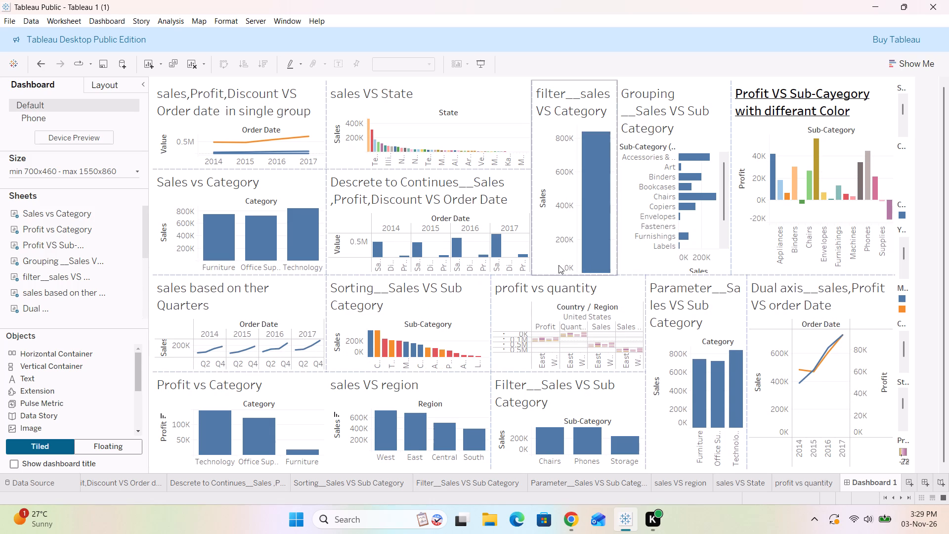
{"action": "left_click_drag", "start_coordinate": [581, 274], "coordinate": [581, 266]}
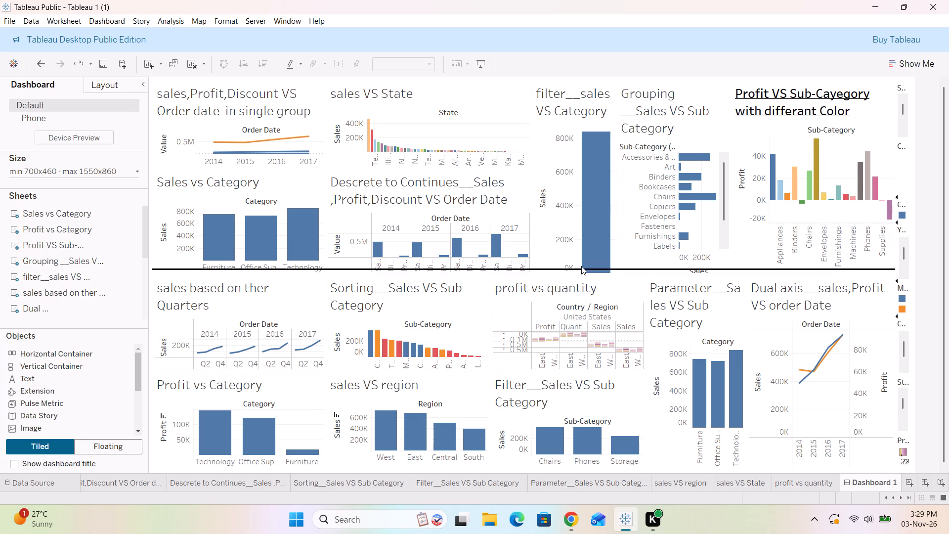
{"action": "left_click_drag", "start_coordinate": [581, 266], "coordinate": [581, 258]}
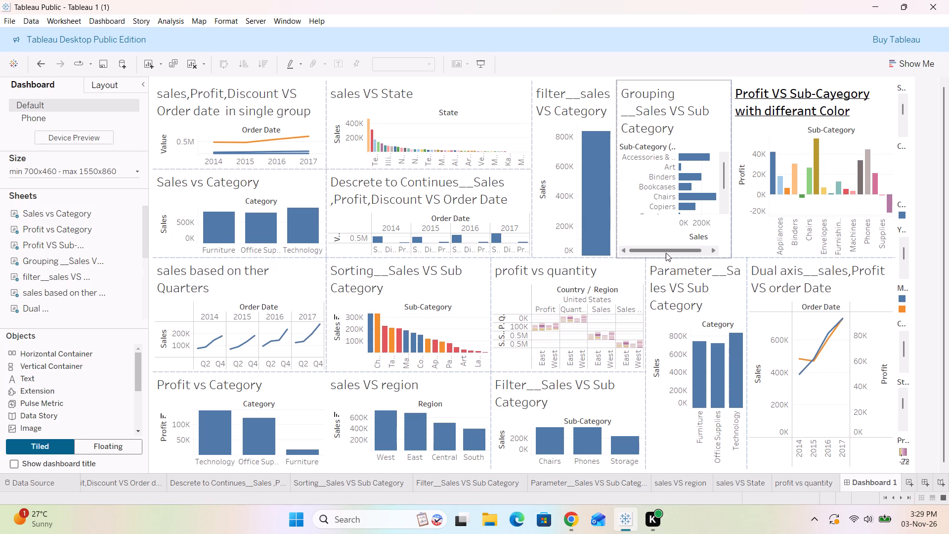
Widen the Grouping __Sales VS Sub Category chart slightly into the filter__sales VS Category chart, and look through its sub-category bars.
{"action": "left_click_drag", "start_coordinate": [666, 252], "coordinate": [655, 243]}
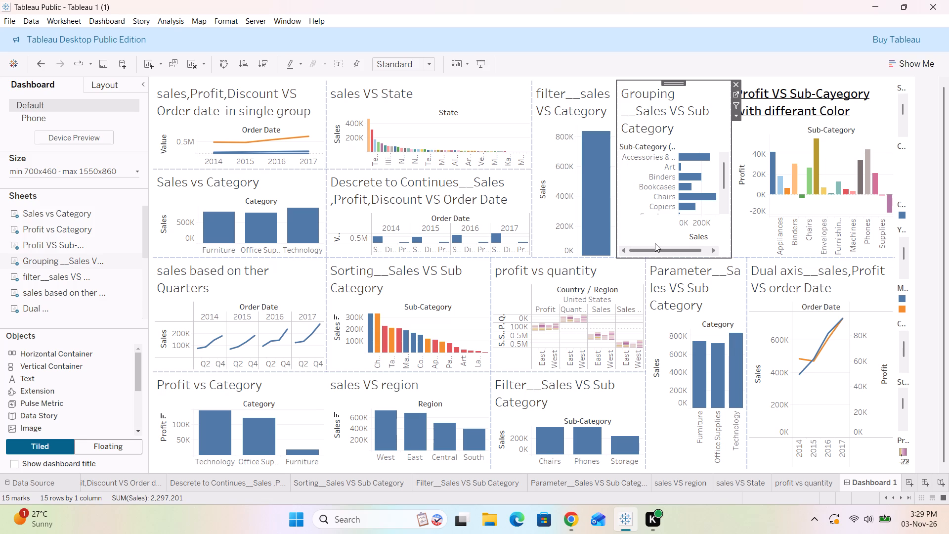
{"action": "left_click_drag", "start_coordinate": [655, 243], "coordinate": [686, 249]}
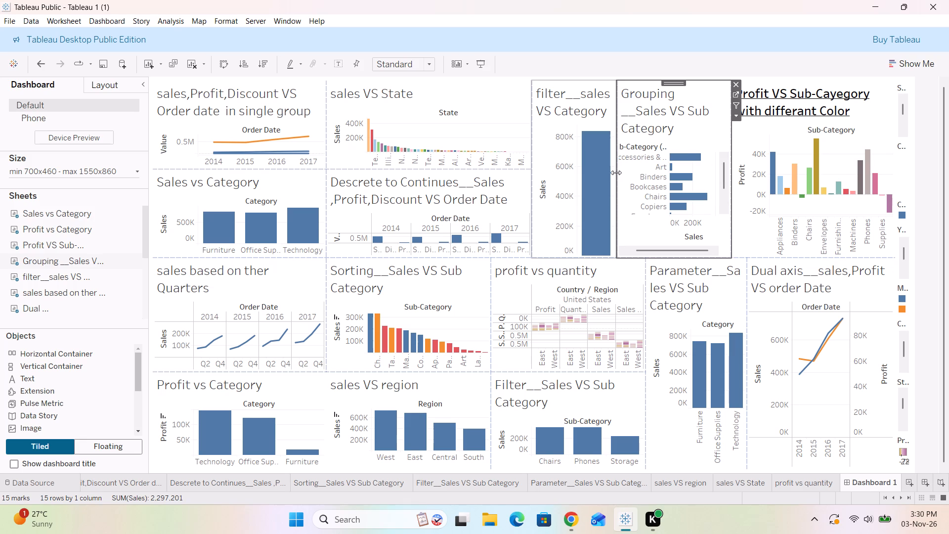
{"action": "left_click_drag", "start_coordinate": [616, 173], "coordinate": [607, 173]}
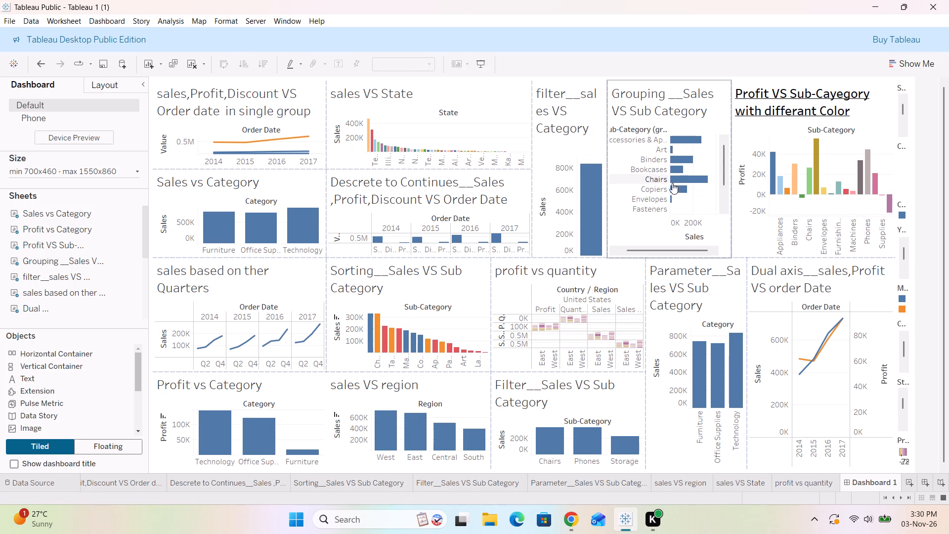
{"action": "left_click_drag", "start_coordinate": [722, 169], "coordinate": [727, 179]}
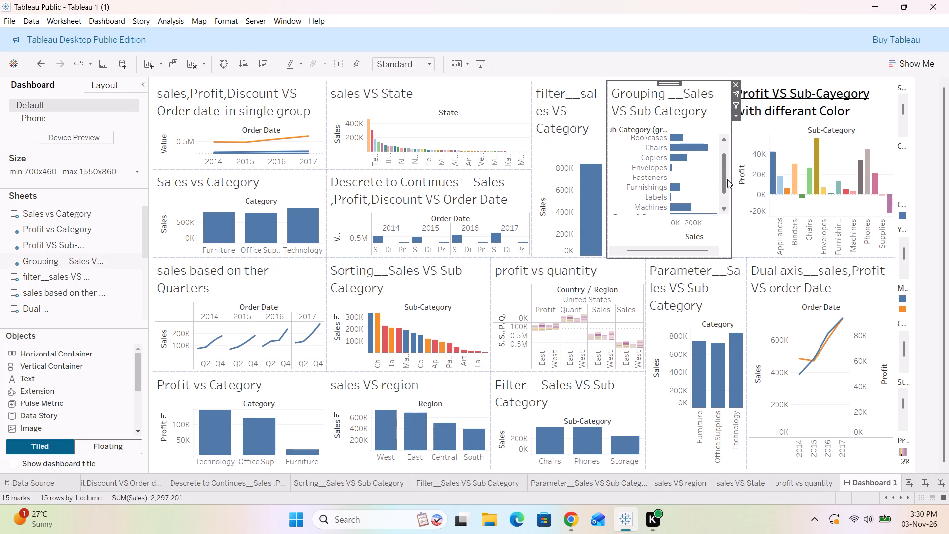
{"action": "left_click_drag", "start_coordinate": [727, 179], "coordinate": [725, 156]}
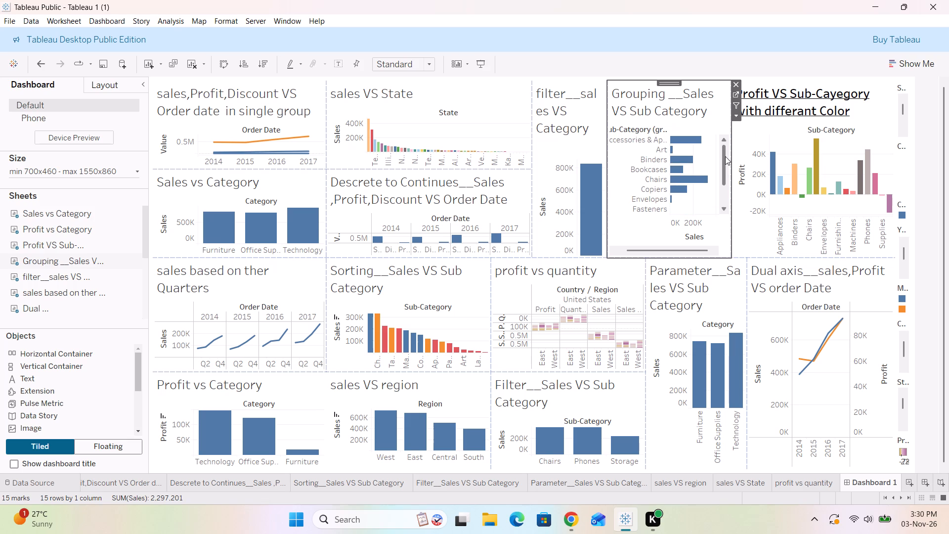
{"action": "left_click_drag", "start_coordinate": [725, 156], "coordinate": [723, 214]}
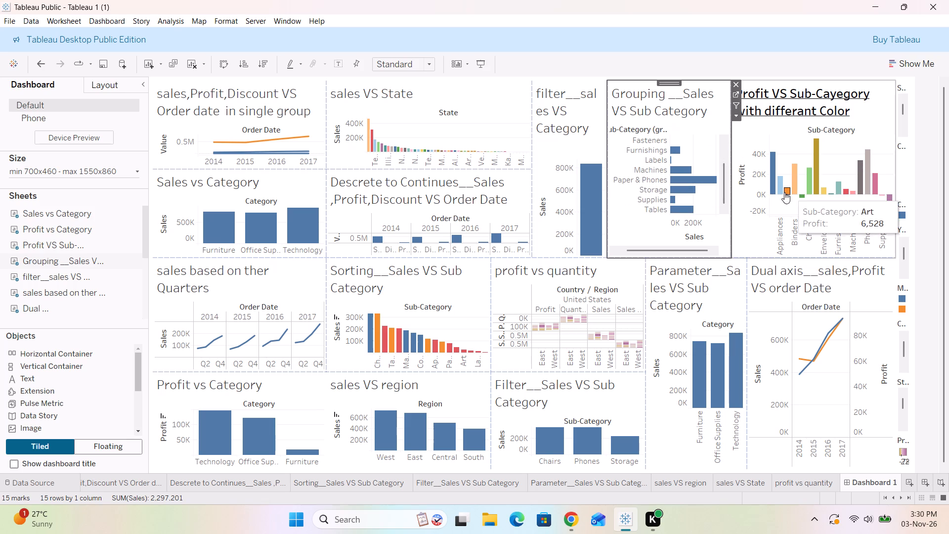
{"action": "left_click", "coordinate": [730, 276]}
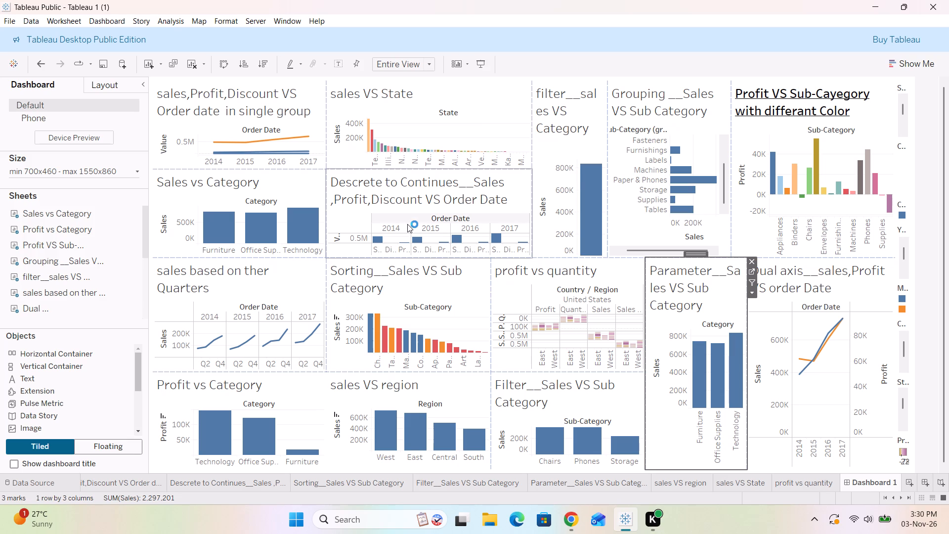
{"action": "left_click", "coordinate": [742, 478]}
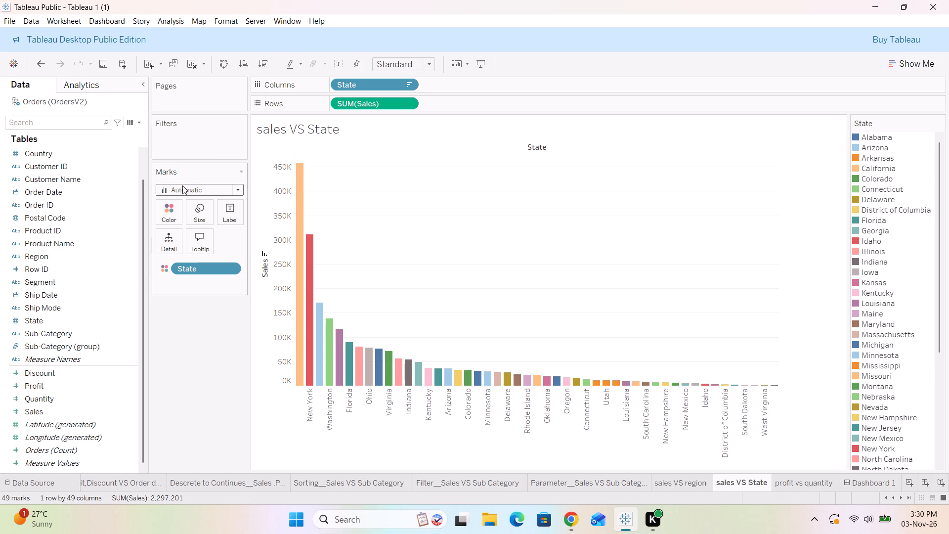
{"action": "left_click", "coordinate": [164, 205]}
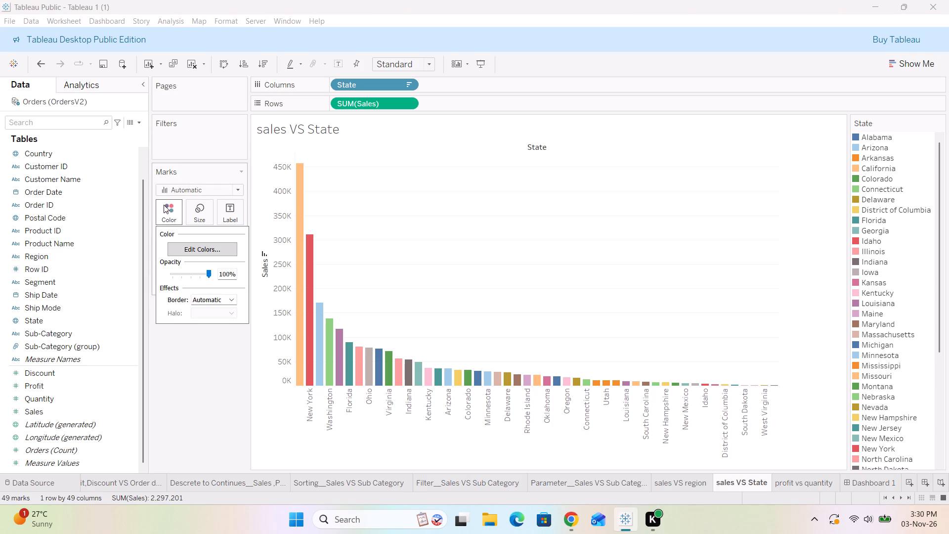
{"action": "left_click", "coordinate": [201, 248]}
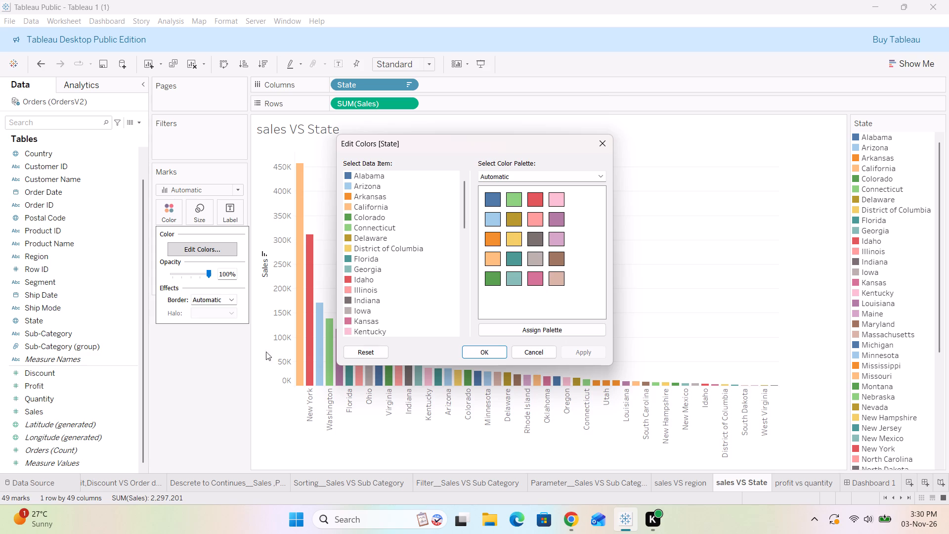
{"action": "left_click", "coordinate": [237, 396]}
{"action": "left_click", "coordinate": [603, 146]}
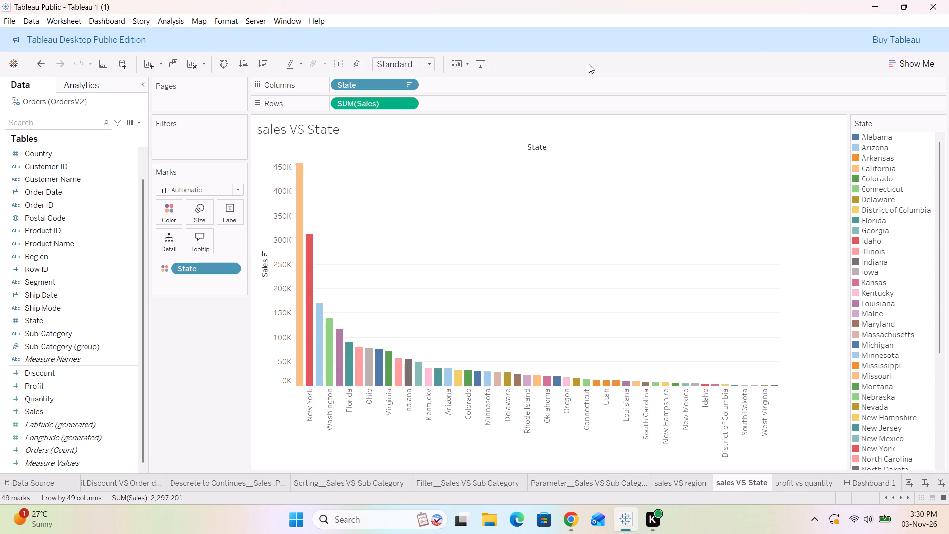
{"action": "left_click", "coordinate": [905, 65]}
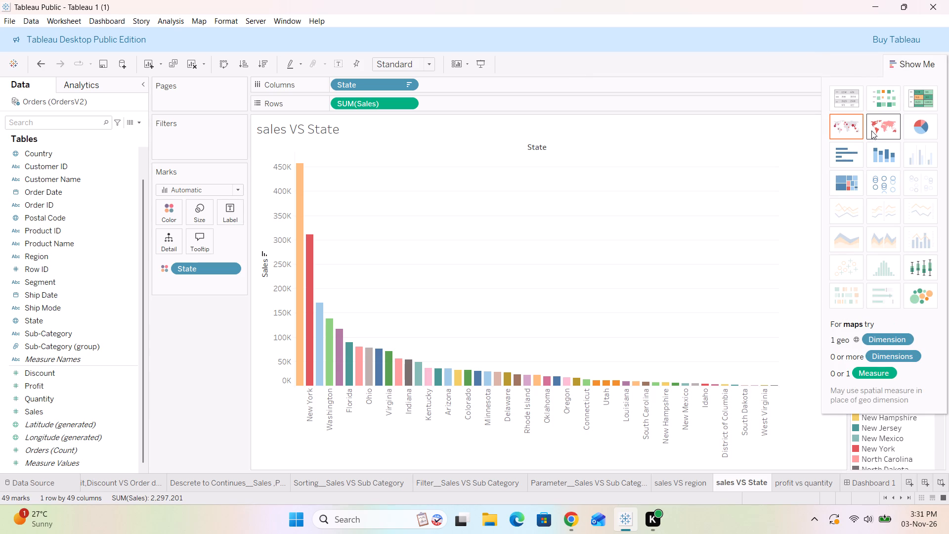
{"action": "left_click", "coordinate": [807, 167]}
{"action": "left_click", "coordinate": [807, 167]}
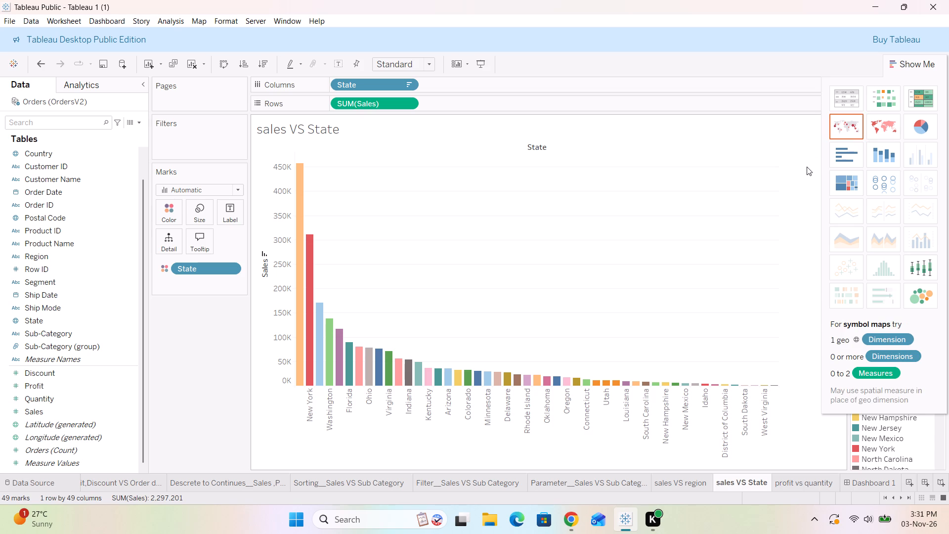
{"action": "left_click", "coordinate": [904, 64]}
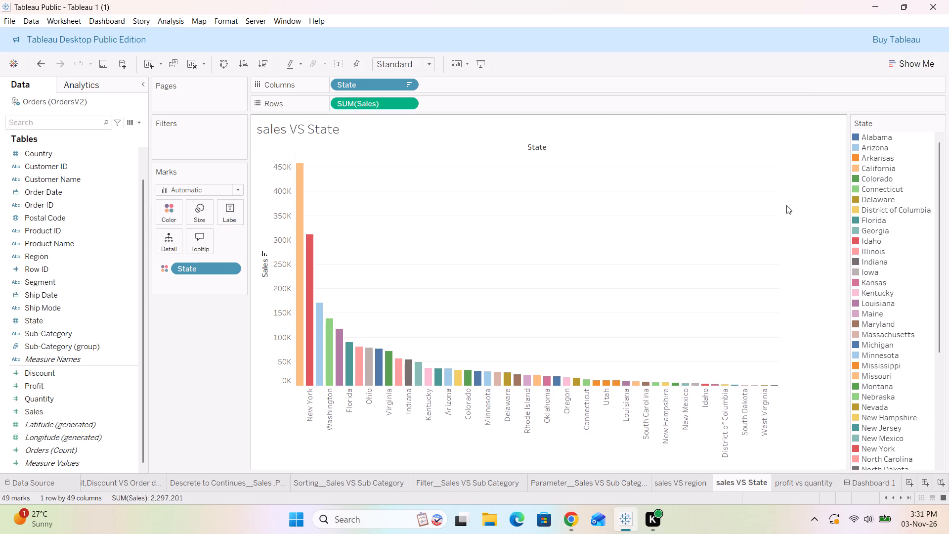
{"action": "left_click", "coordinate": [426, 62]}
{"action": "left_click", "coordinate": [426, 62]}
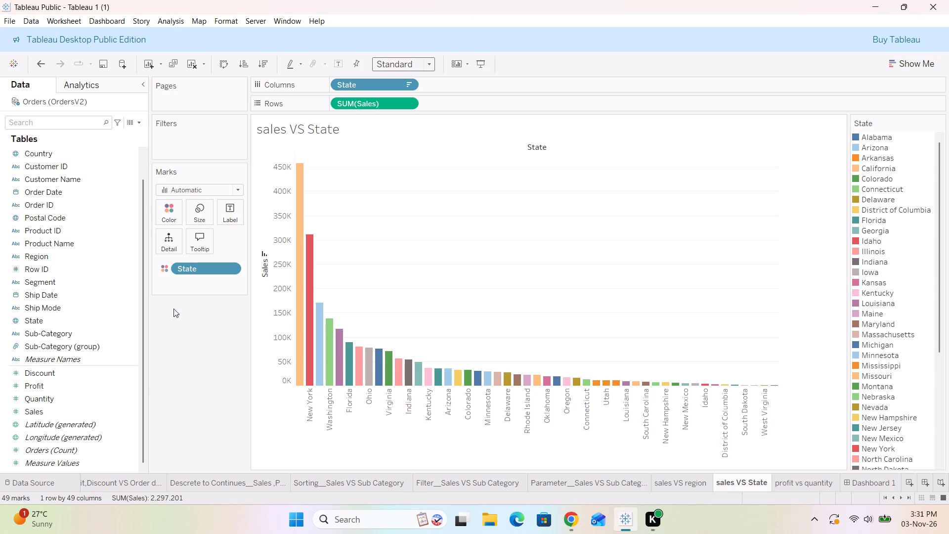
Review the worksheets one by one from Descrete to Continues back to the first sheet, Sales vs Category.
{"action": "left_click", "coordinate": [230, 482]}
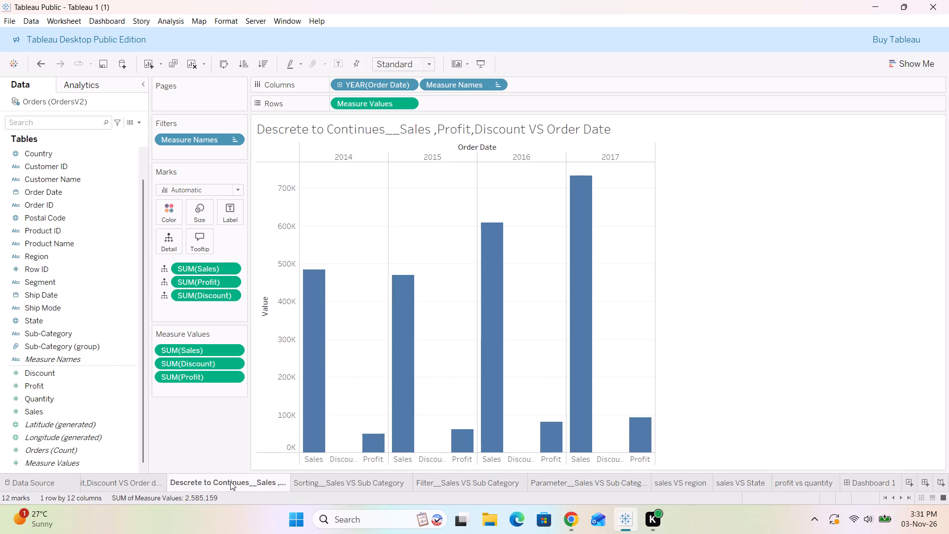
{"action": "left_click", "coordinate": [142, 479]}
{"action": "left_click", "coordinate": [103, 480]}
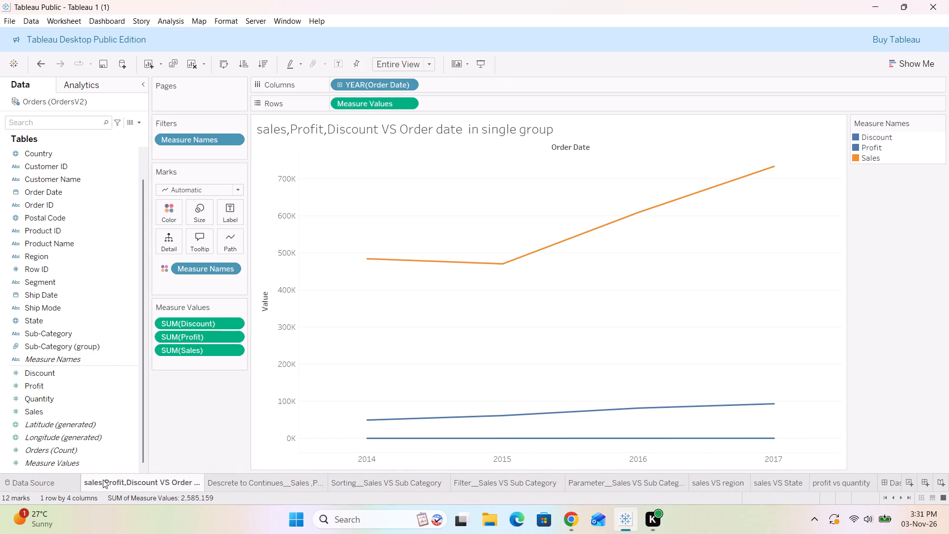
{"action": "key", "text": "Left"}
{"action": "key", "text": "Left"}
{"action": "key", "text": "Left"}
{"action": "key", "text": "Left"}
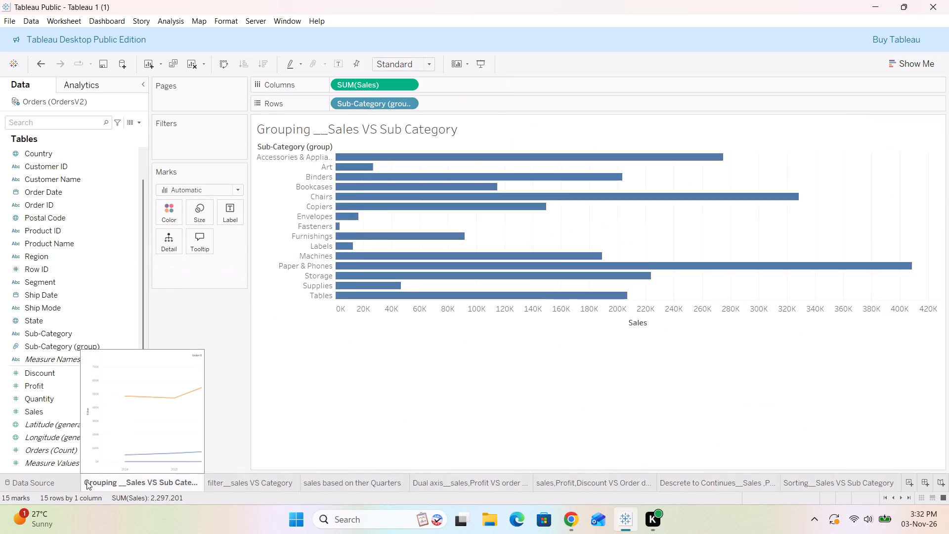
{"action": "key", "text": "Left"}
{"action": "key", "text": "Left"}
{"action": "key", "text": "Left"}
{"action": "key", "text": "Left"}
{"action": "key", "text": "Left"}
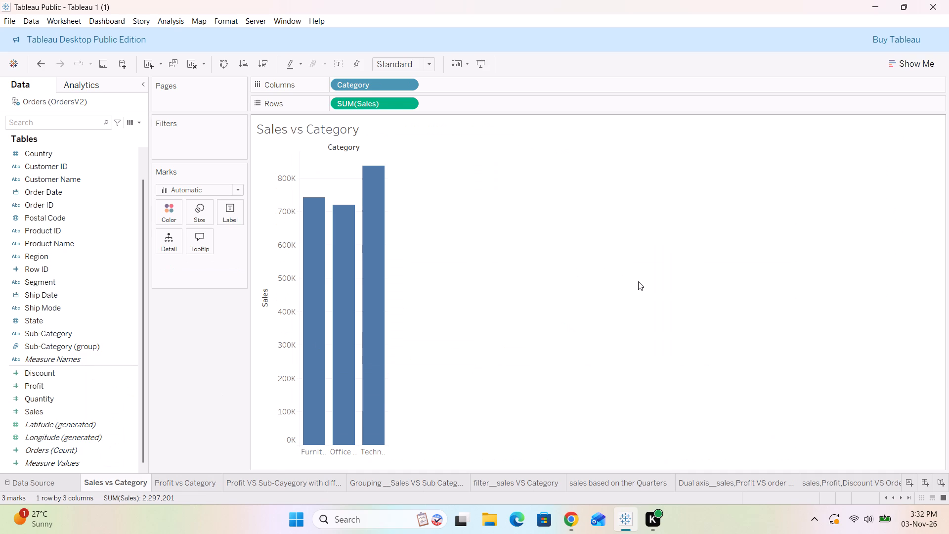
Review the worksheets in order from Profit vs Category onward and return to Dashboard 1.
{"action": "key", "text": "Right"}
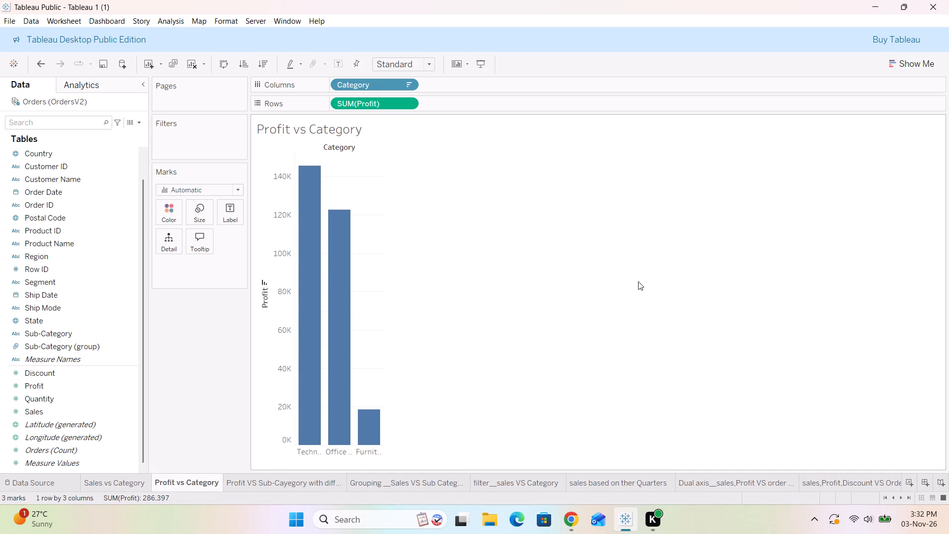
{"action": "key", "text": "Right"}
{"action": "key", "text": "Right"}
{"action": "key", "text": "Right"}
{"action": "key", "text": "Right"}
{"action": "key", "text": "Right"}
{"action": "key", "text": "Right"}
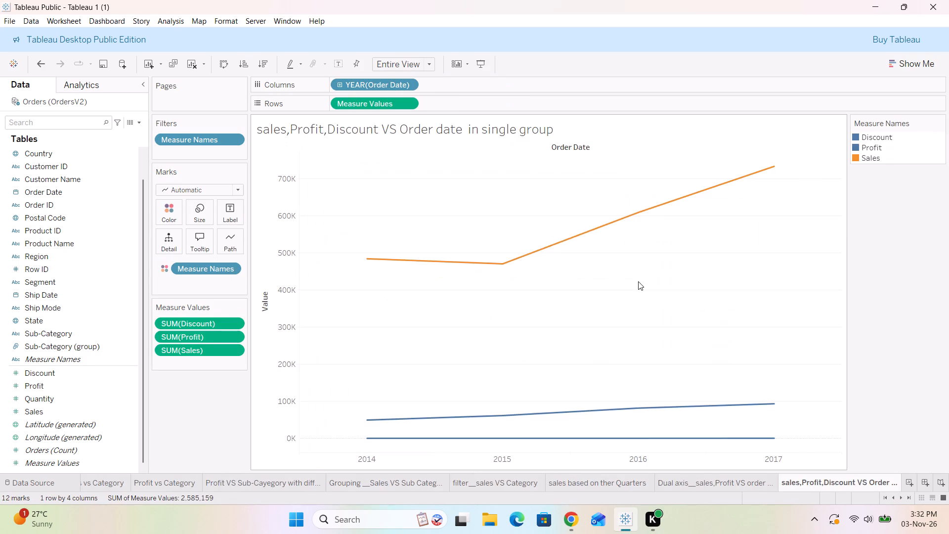
{"action": "key", "text": "Right"}
{"action": "key", "text": "Right"}
{"action": "key", "text": "Right"}
{"action": "key", "text": "Right"}
{"action": "key", "text": "Right"}
{"action": "key", "text": "Right"}
{"action": "key", "text": "Right"}
{"action": "key", "text": "Right"}
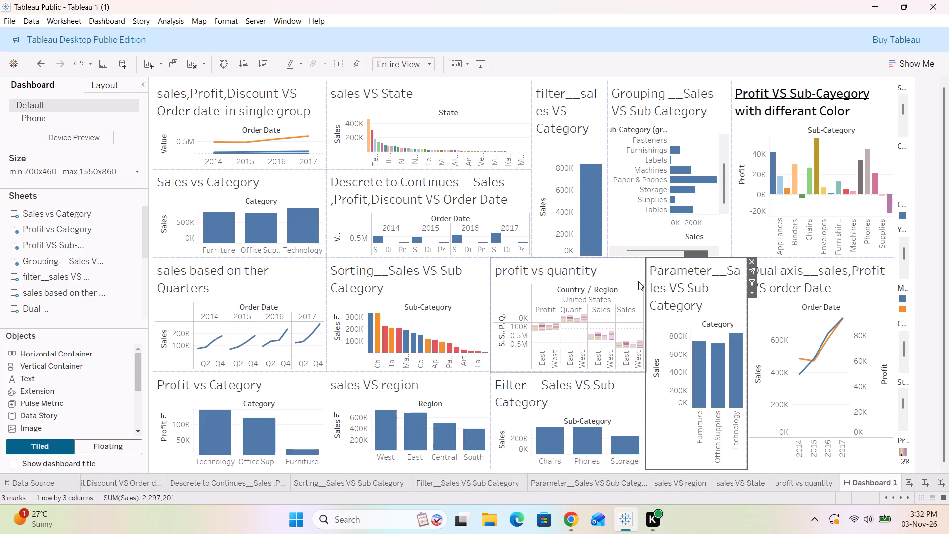
{"action": "key", "text": "Right"}
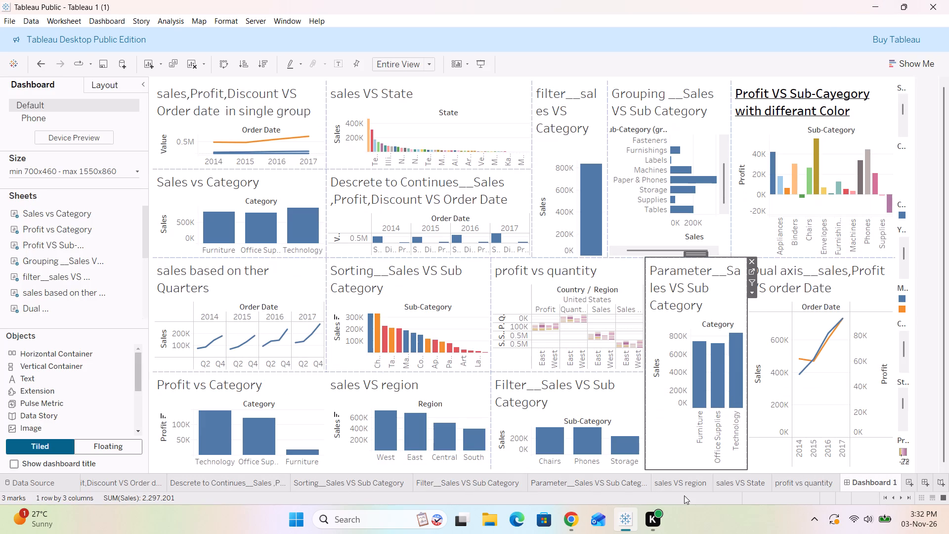
Minimize the Tableau window to switch to the Colab notebook in Chrome.
{"action": "left_click", "coordinate": [873, 0]}
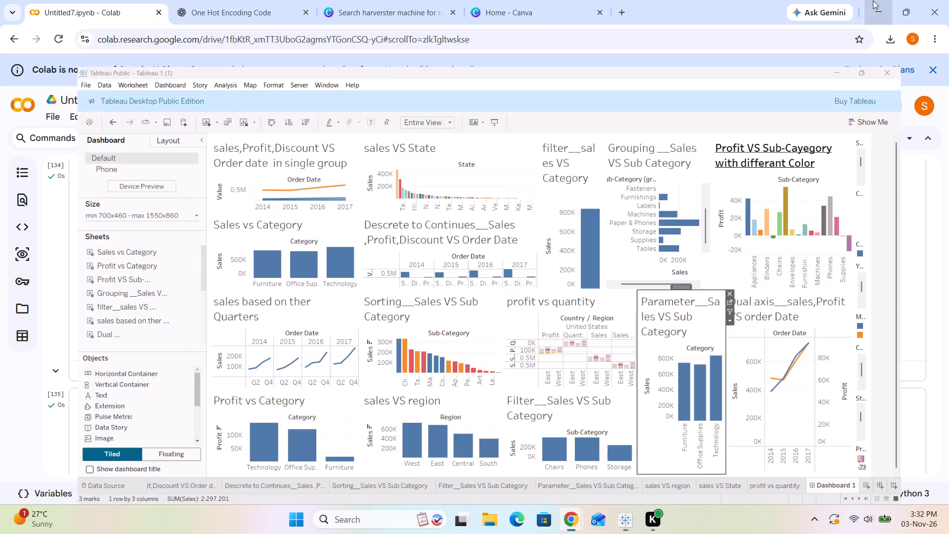